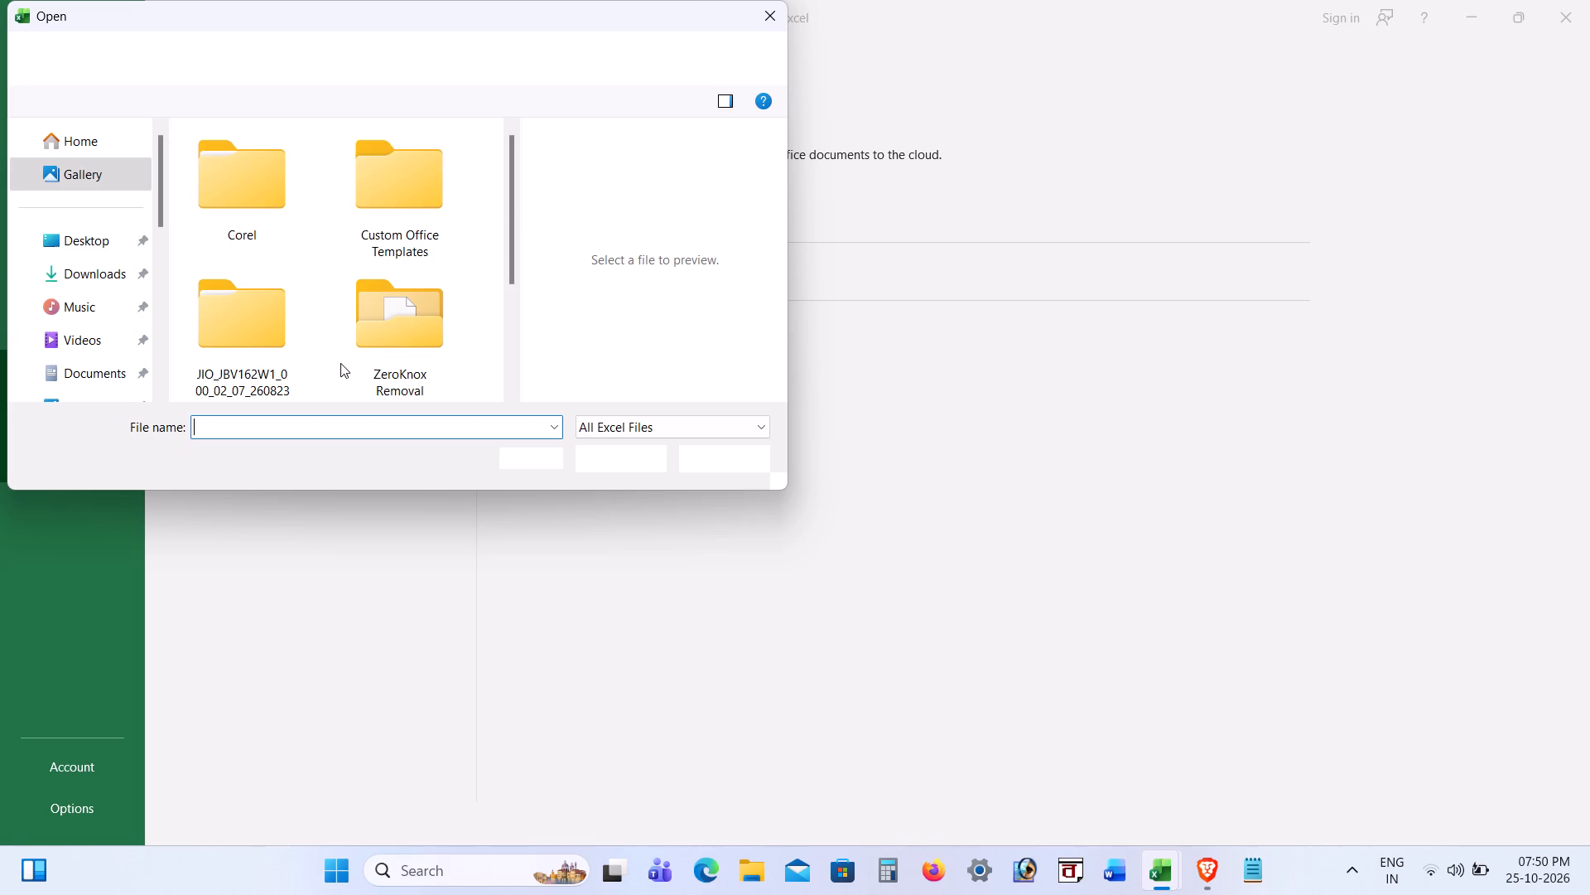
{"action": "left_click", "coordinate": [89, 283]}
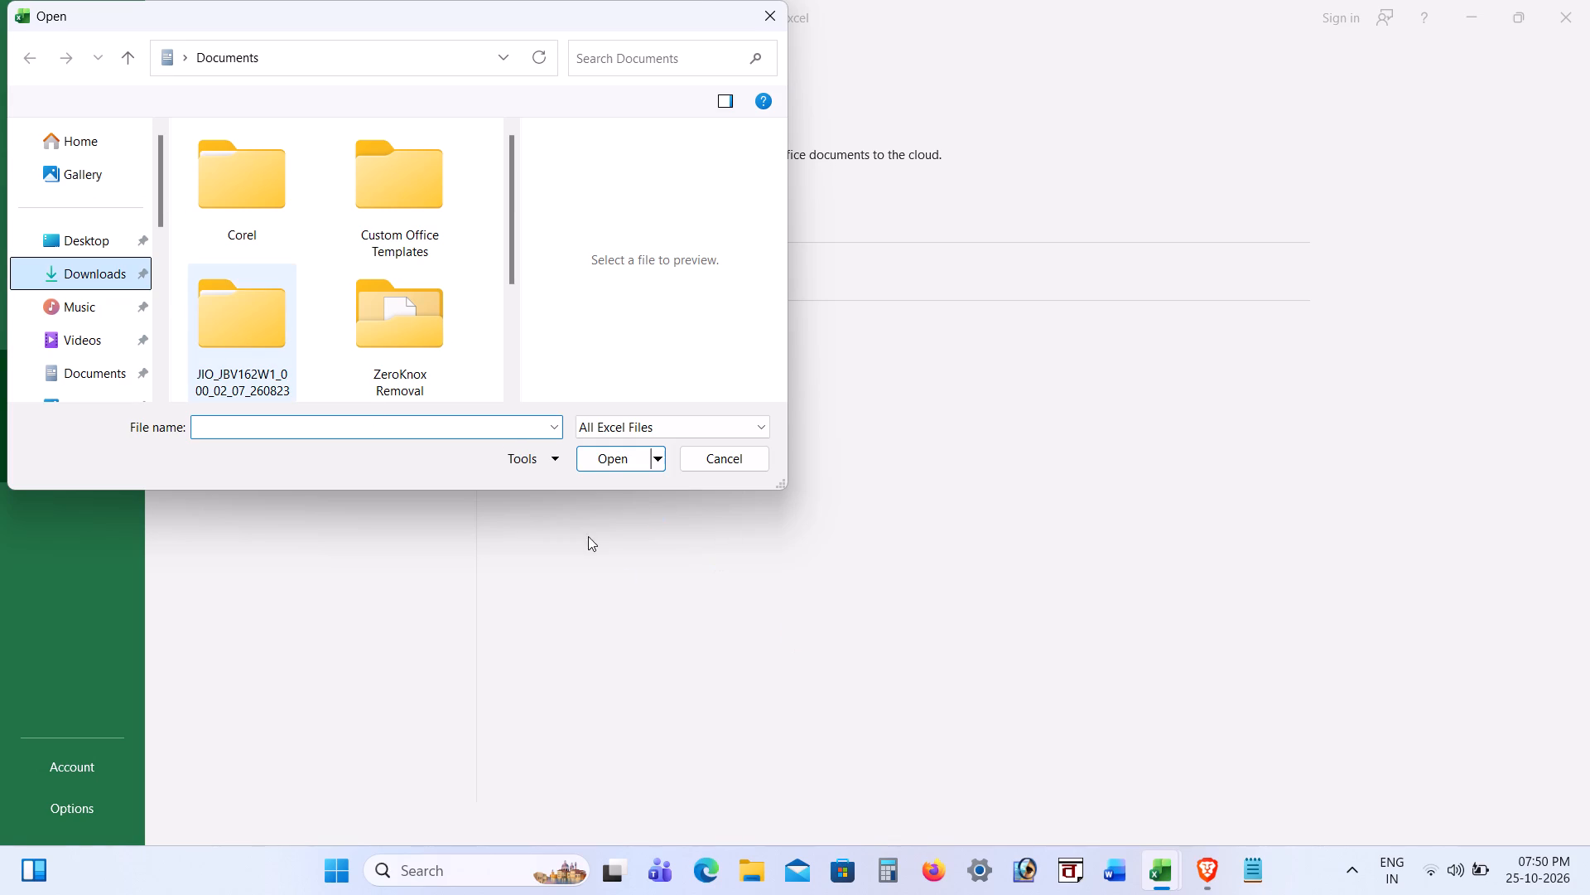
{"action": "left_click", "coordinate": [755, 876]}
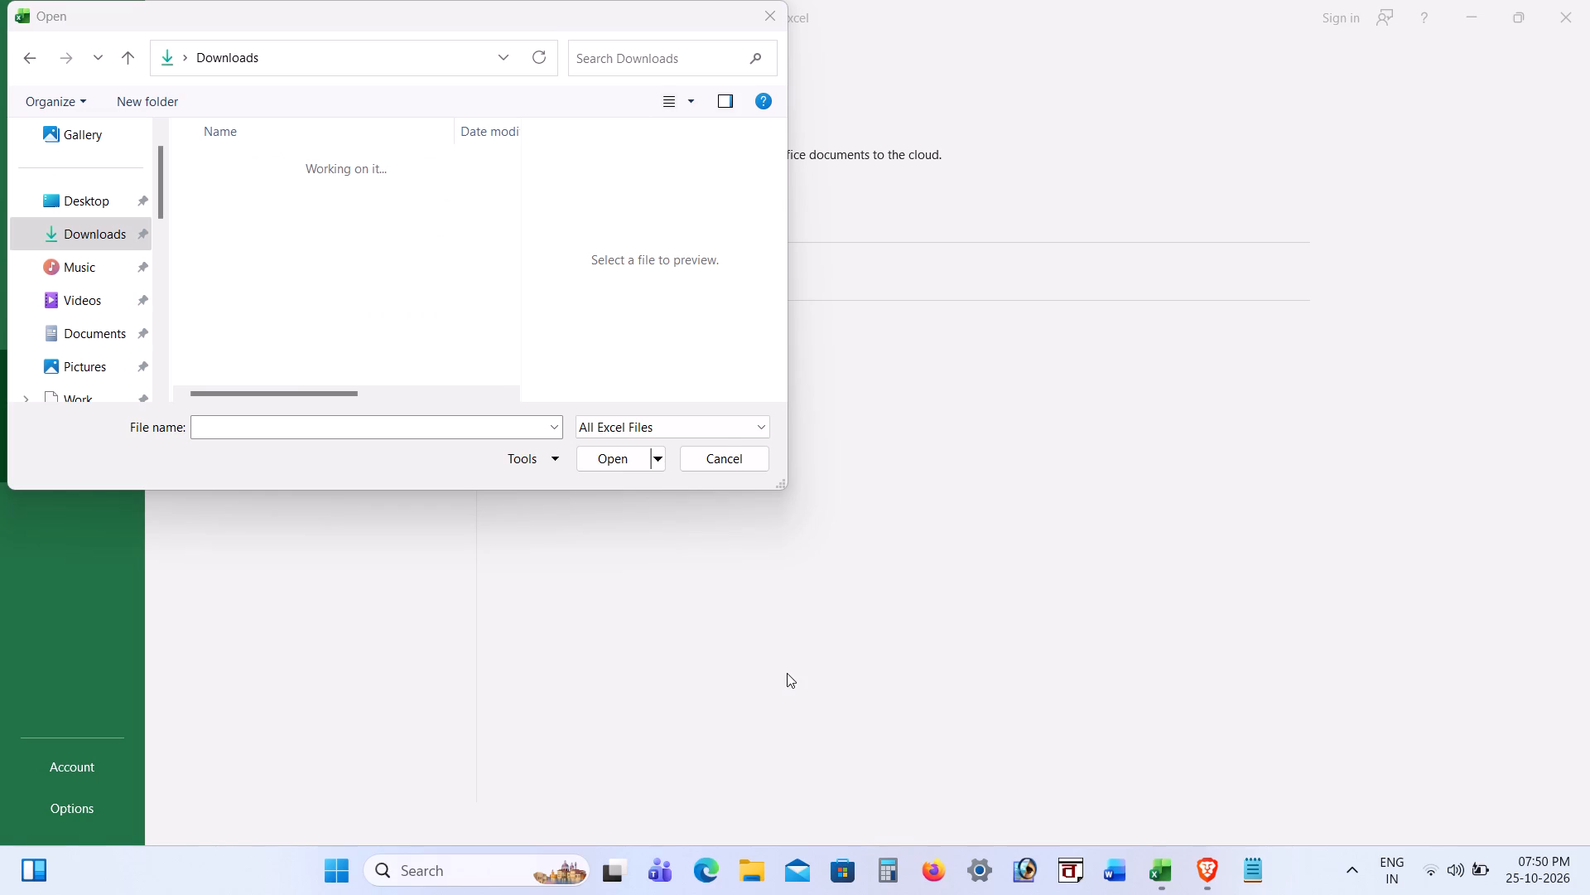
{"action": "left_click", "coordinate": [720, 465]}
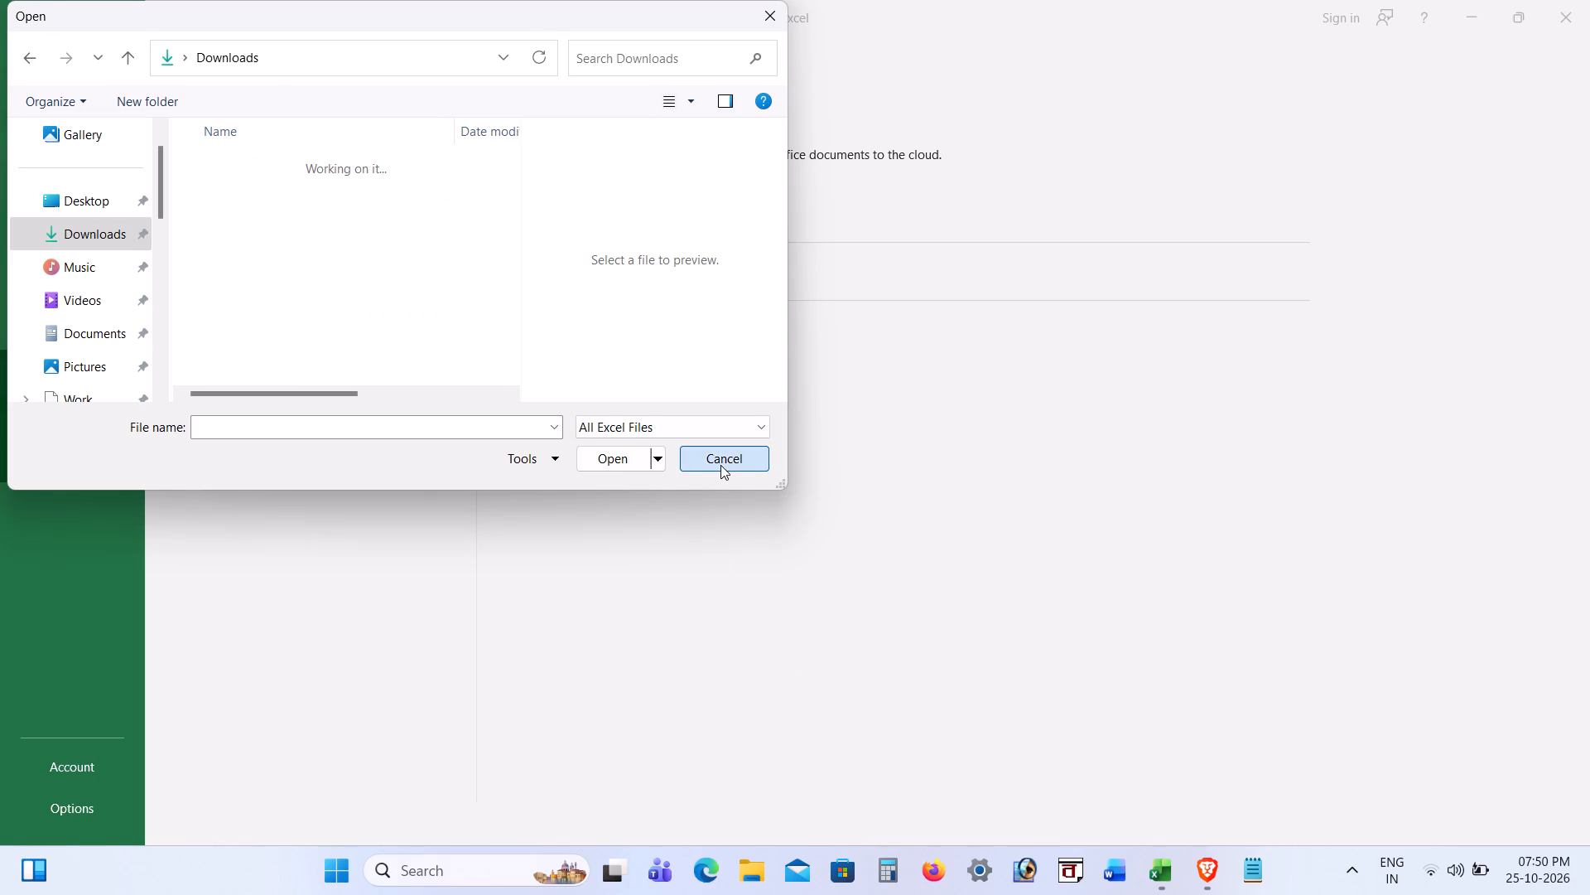
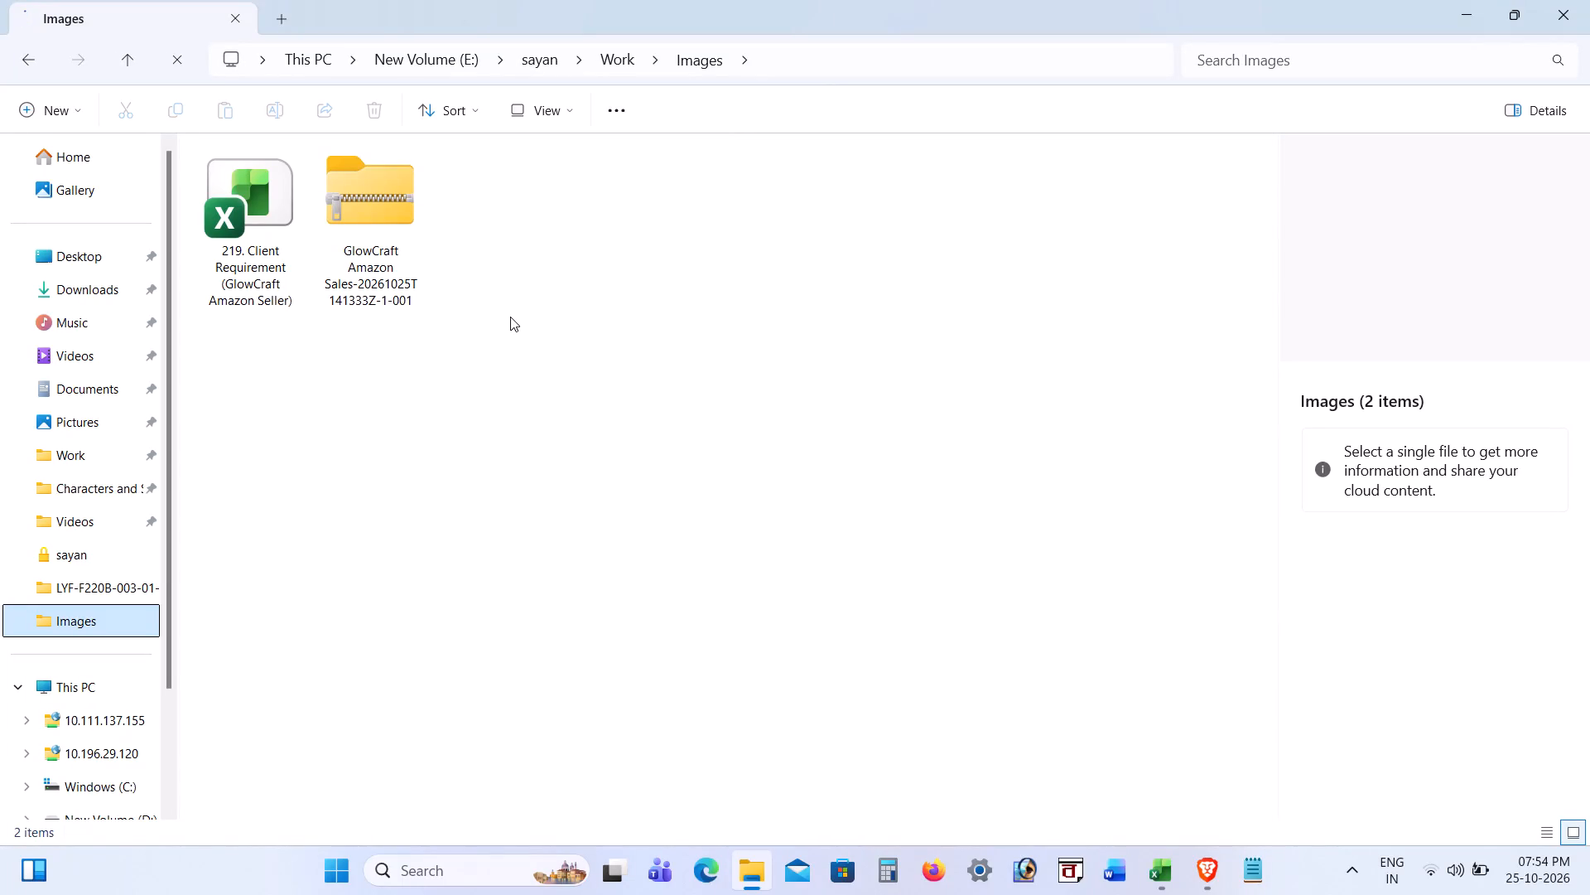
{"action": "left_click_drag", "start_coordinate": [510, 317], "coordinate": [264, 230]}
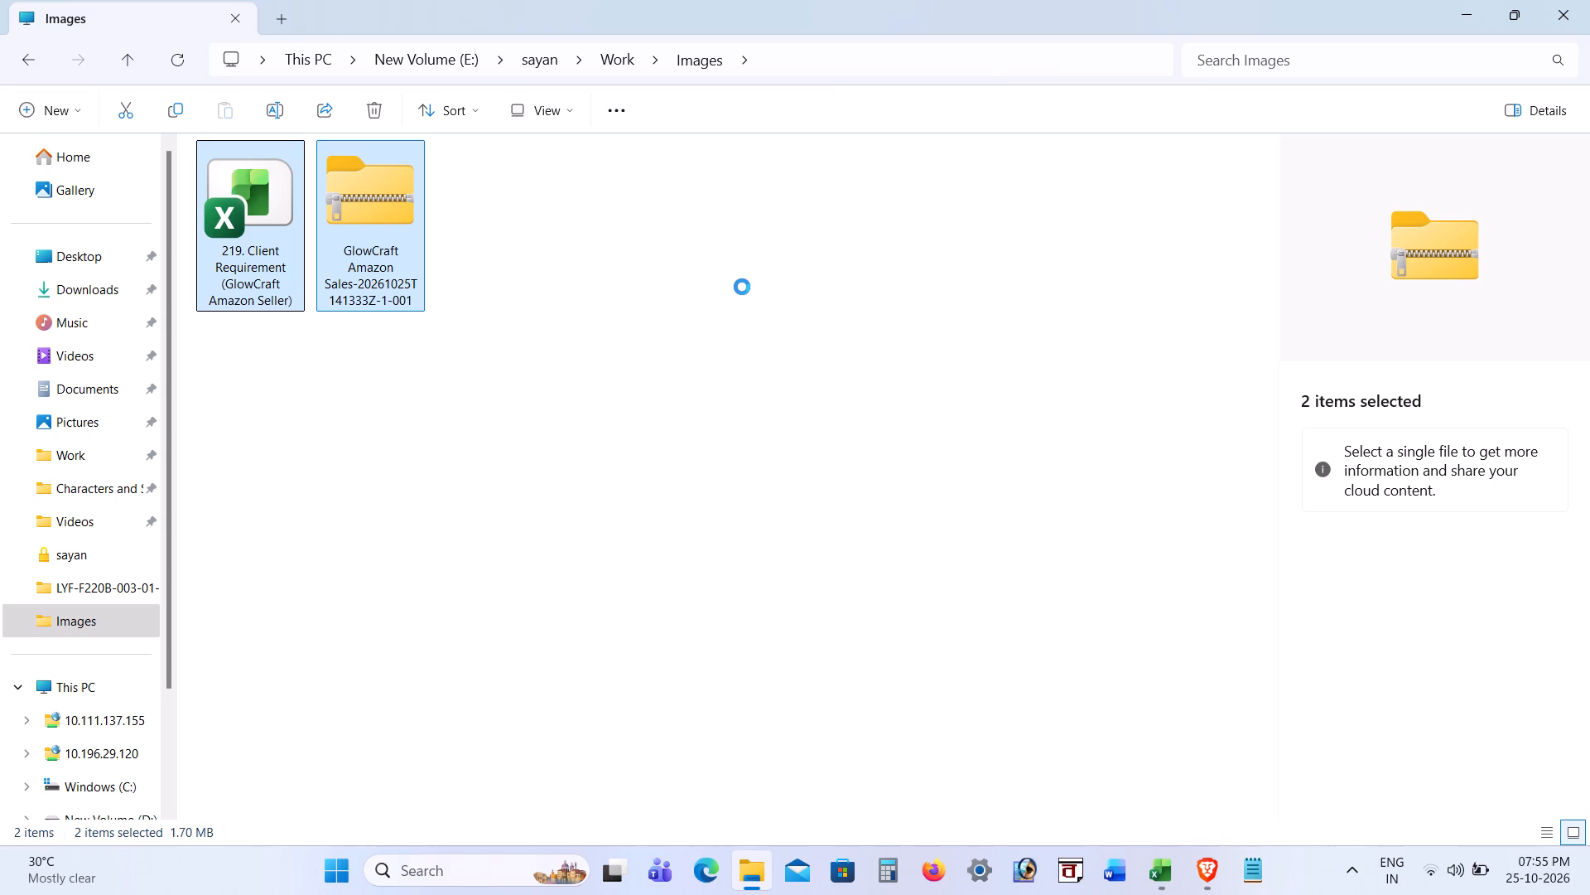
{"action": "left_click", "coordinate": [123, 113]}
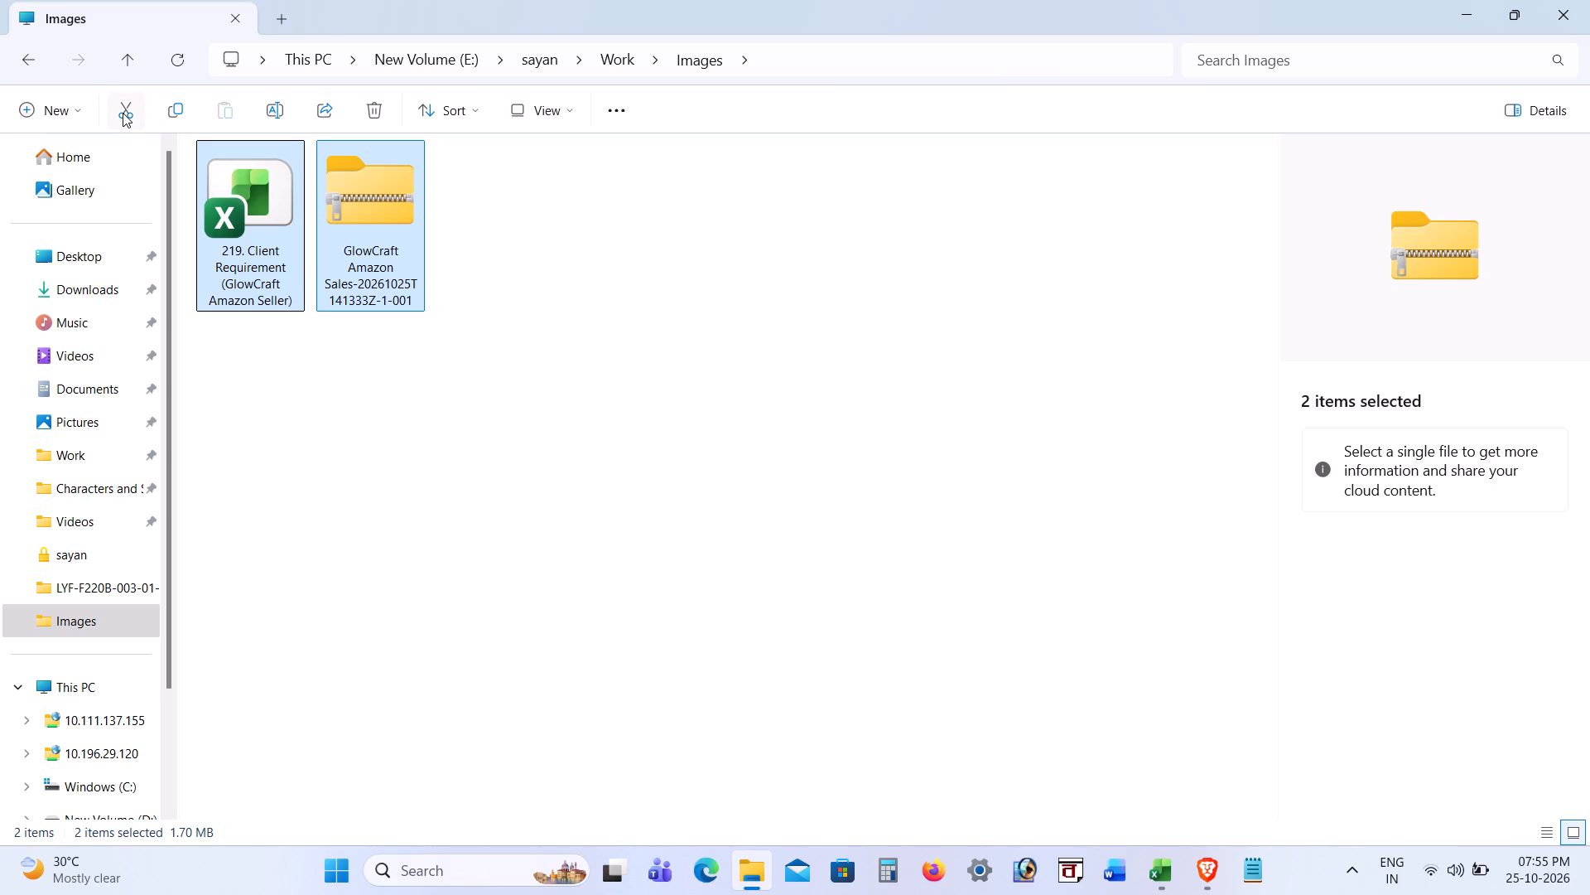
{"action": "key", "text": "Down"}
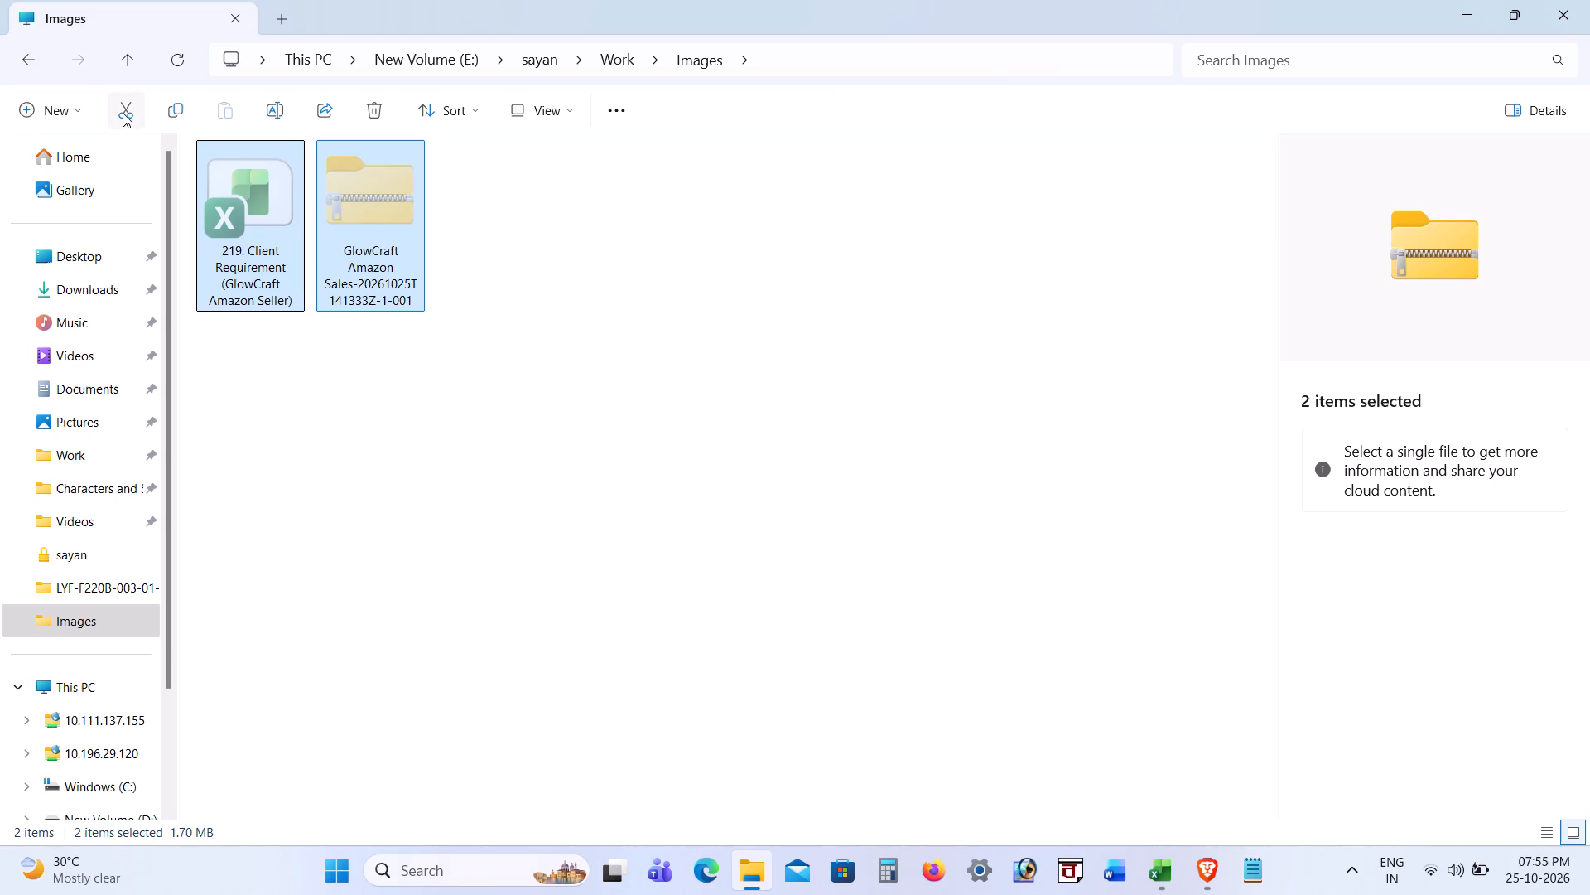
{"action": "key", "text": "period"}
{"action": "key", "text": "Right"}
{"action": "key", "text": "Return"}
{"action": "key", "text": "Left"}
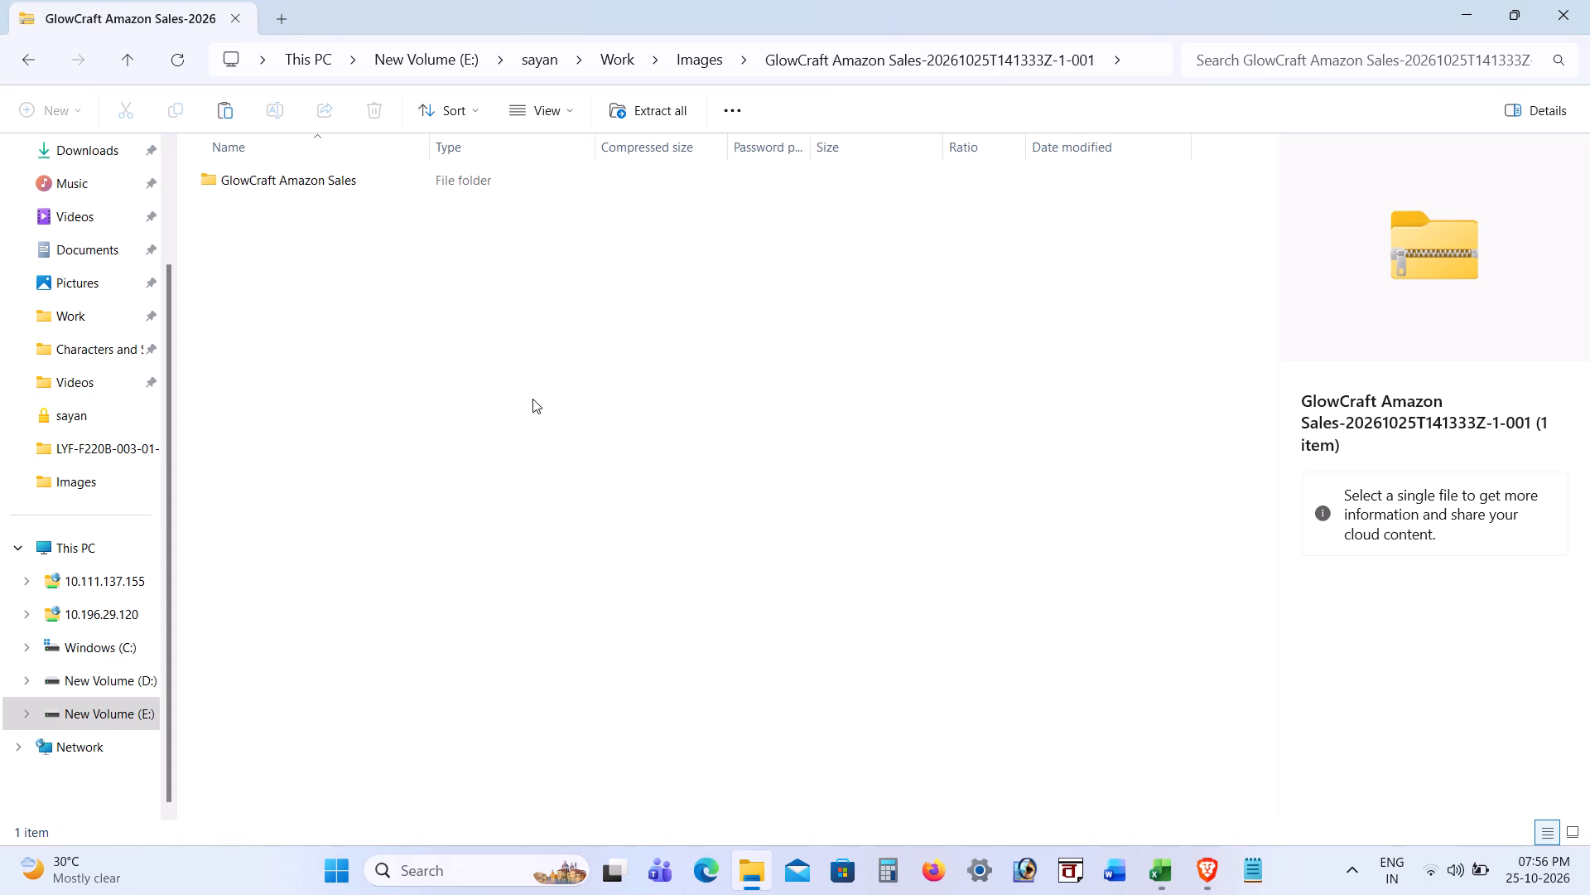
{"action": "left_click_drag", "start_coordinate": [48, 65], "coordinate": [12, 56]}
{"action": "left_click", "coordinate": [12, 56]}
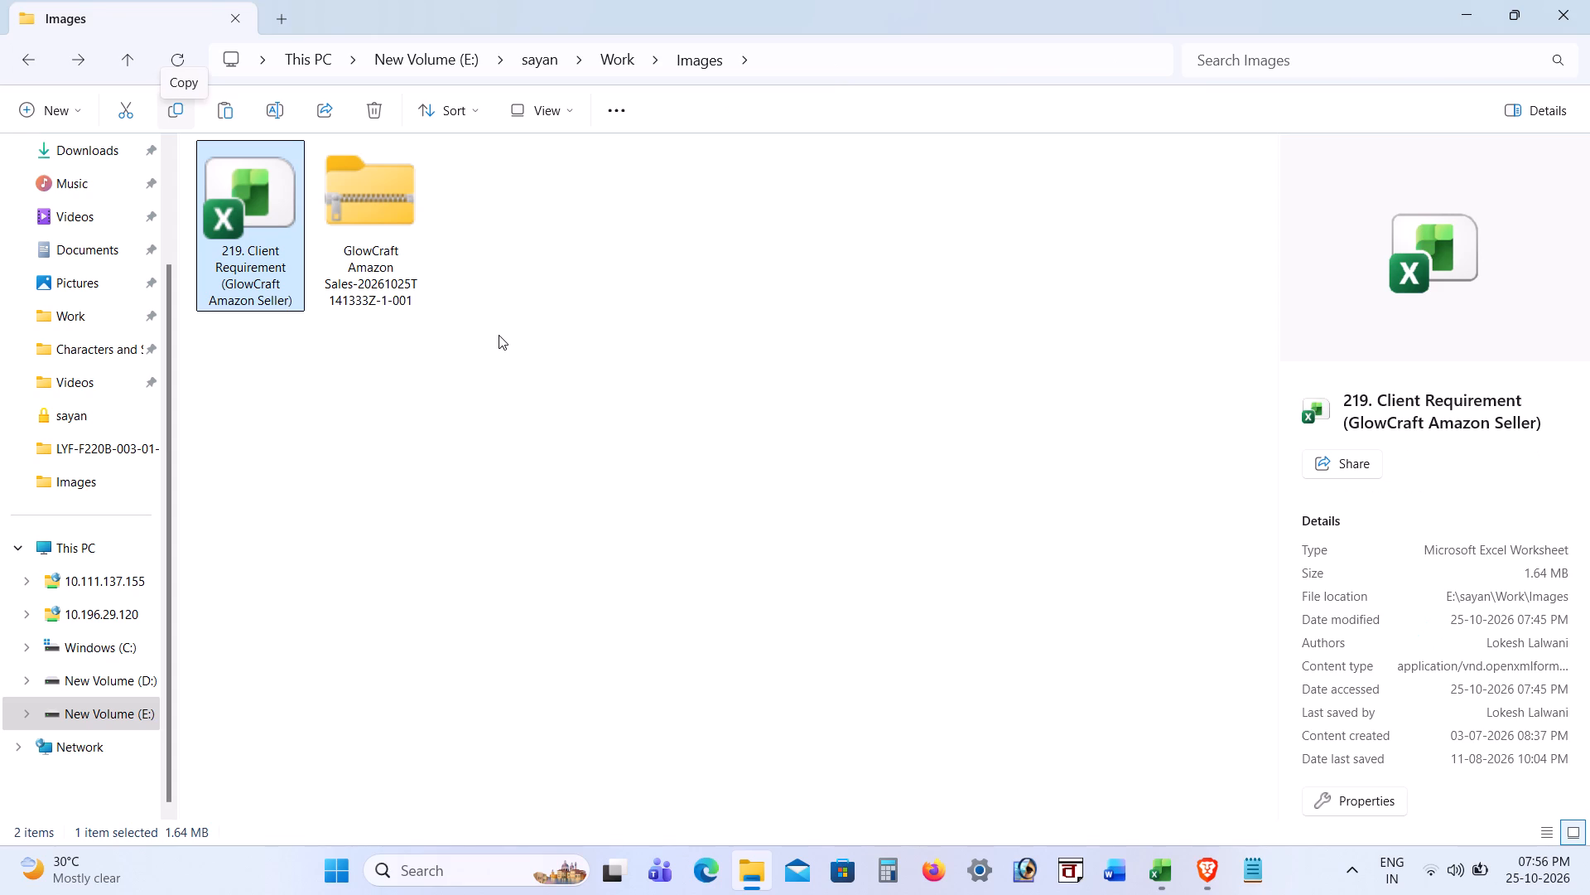
Move the 219. Client Requirement workbook and the GlowCraft Amazon Sales zip archive from the Images folder into Downloads.
{"action": "left_click", "coordinate": [499, 335]}
{"action": "left_click_drag", "start_coordinate": [499, 335], "coordinate": [258, 234]}
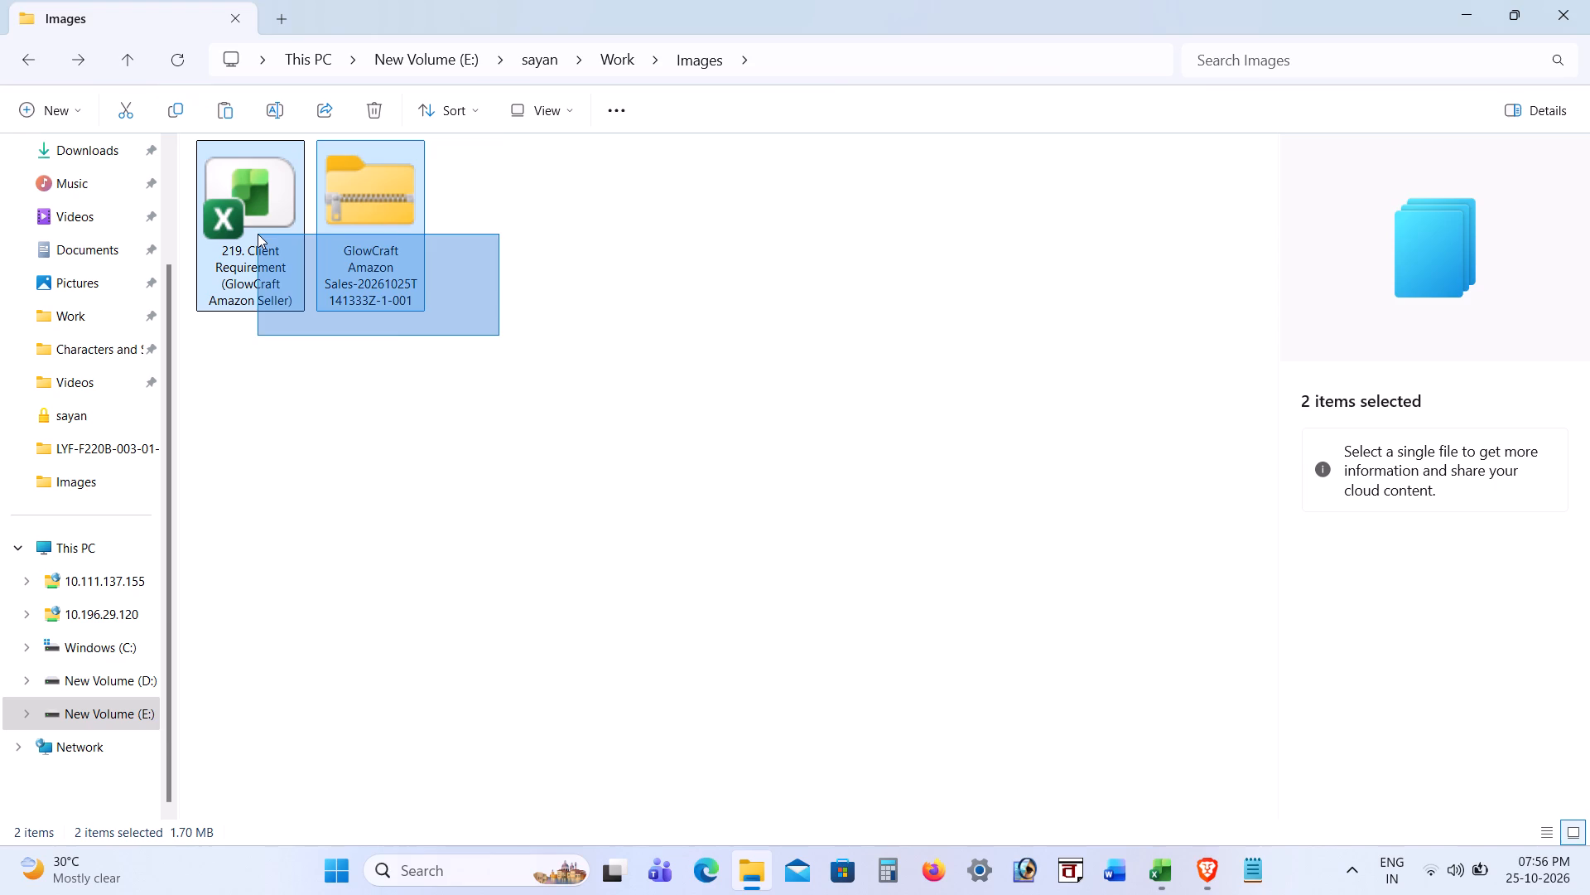
{"action": "left_click_drag", "start_coordinate": [258, 234], "coordinate": [258, 233]}
{"action": "left_click", "coordinate": [128, 111]}
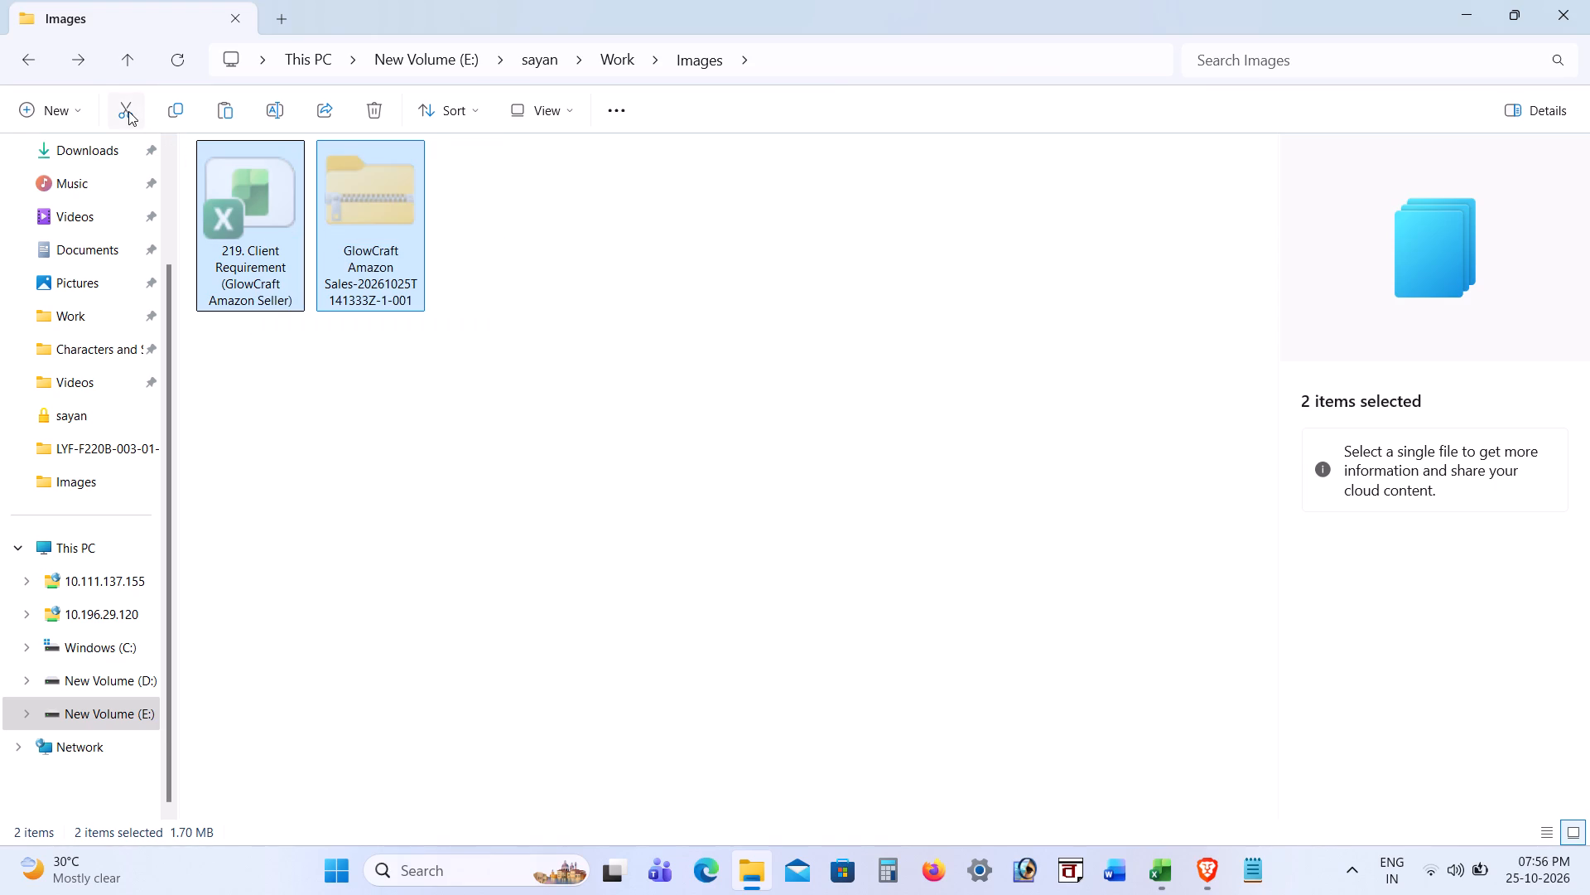
{"action": "left_click", "coordinate": [72, 164]}
{"action": "left_click", "coordinate": [219, 112]}
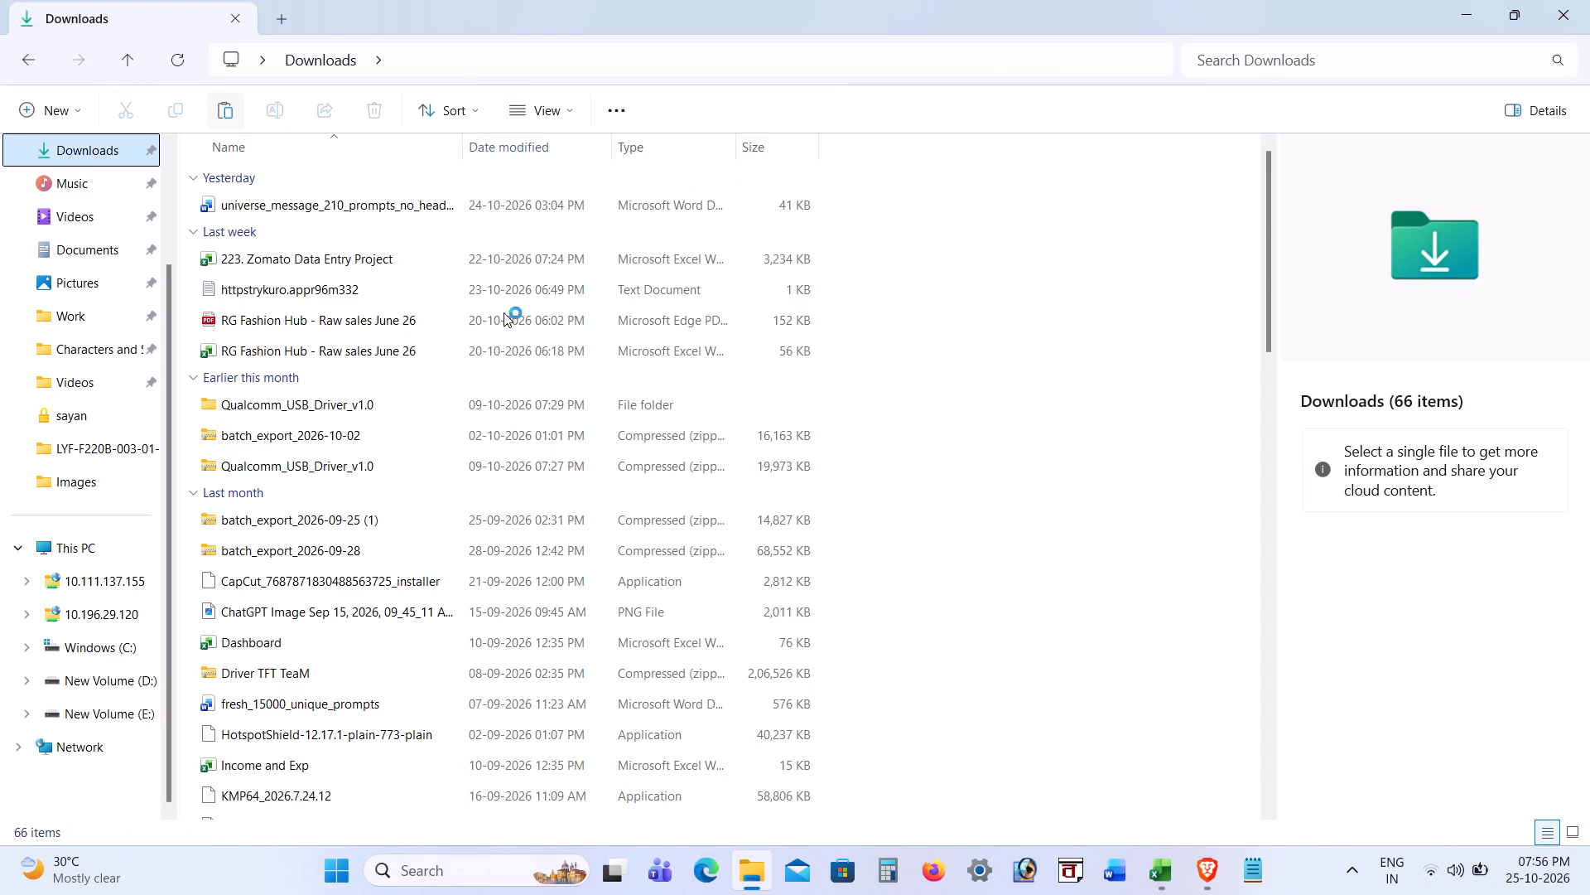
Start extracting all contents of the GlowCraft Amazon Sales zip archive in Downloads.
{"action": "left_click_drag", "start_coordinate": [168, 297], "coordinate": [157, 240]}
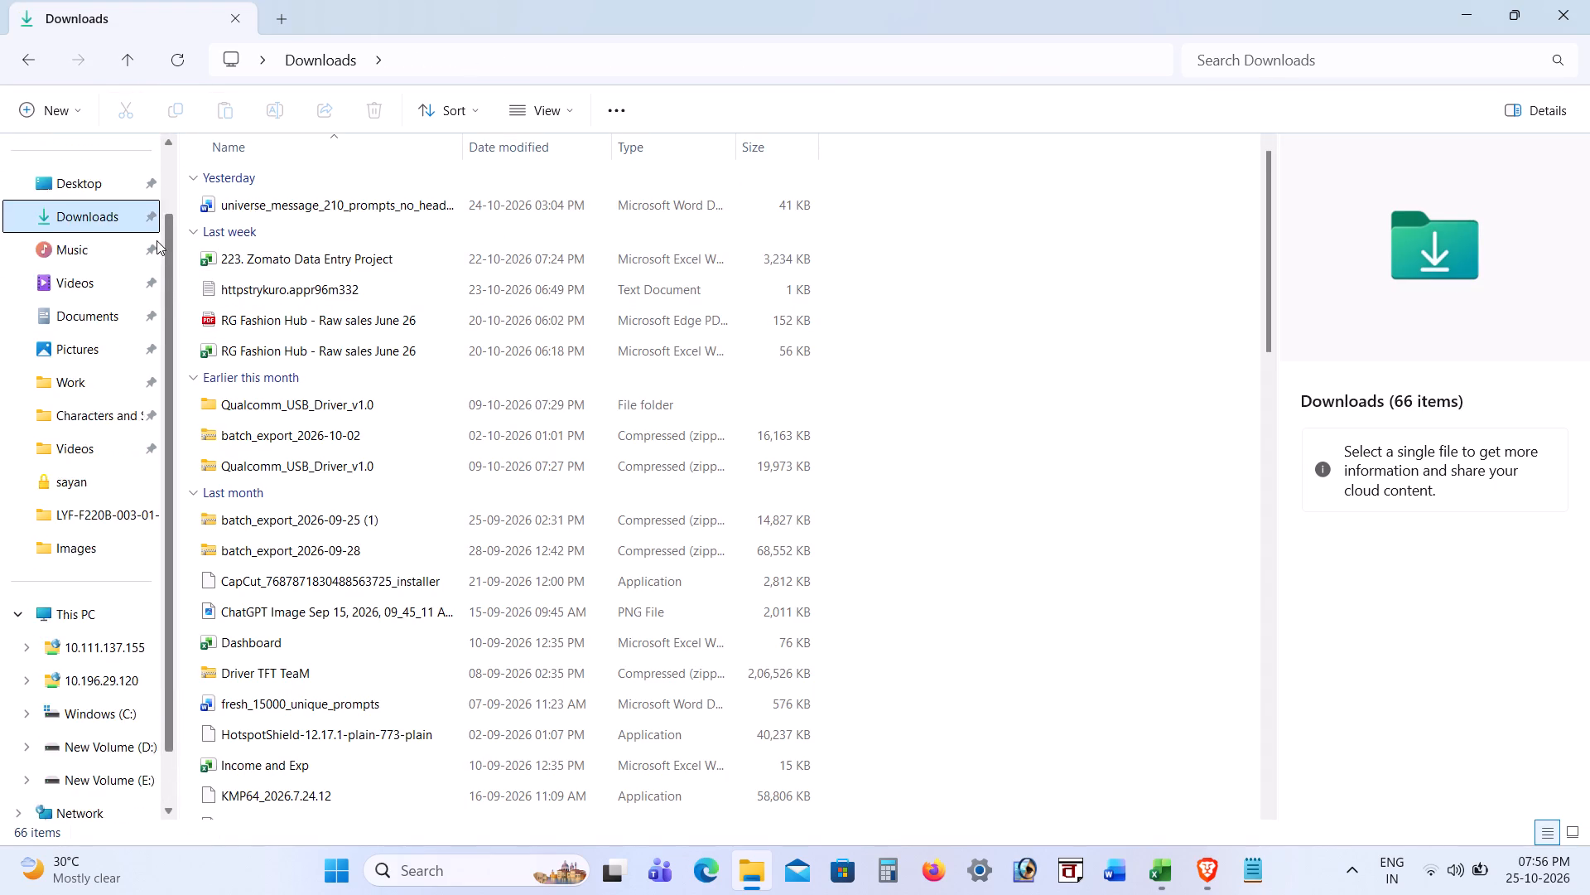
{"action": "left_click_drag", "start_coordinate": [157, 240], "coordinate": [157, 146]}
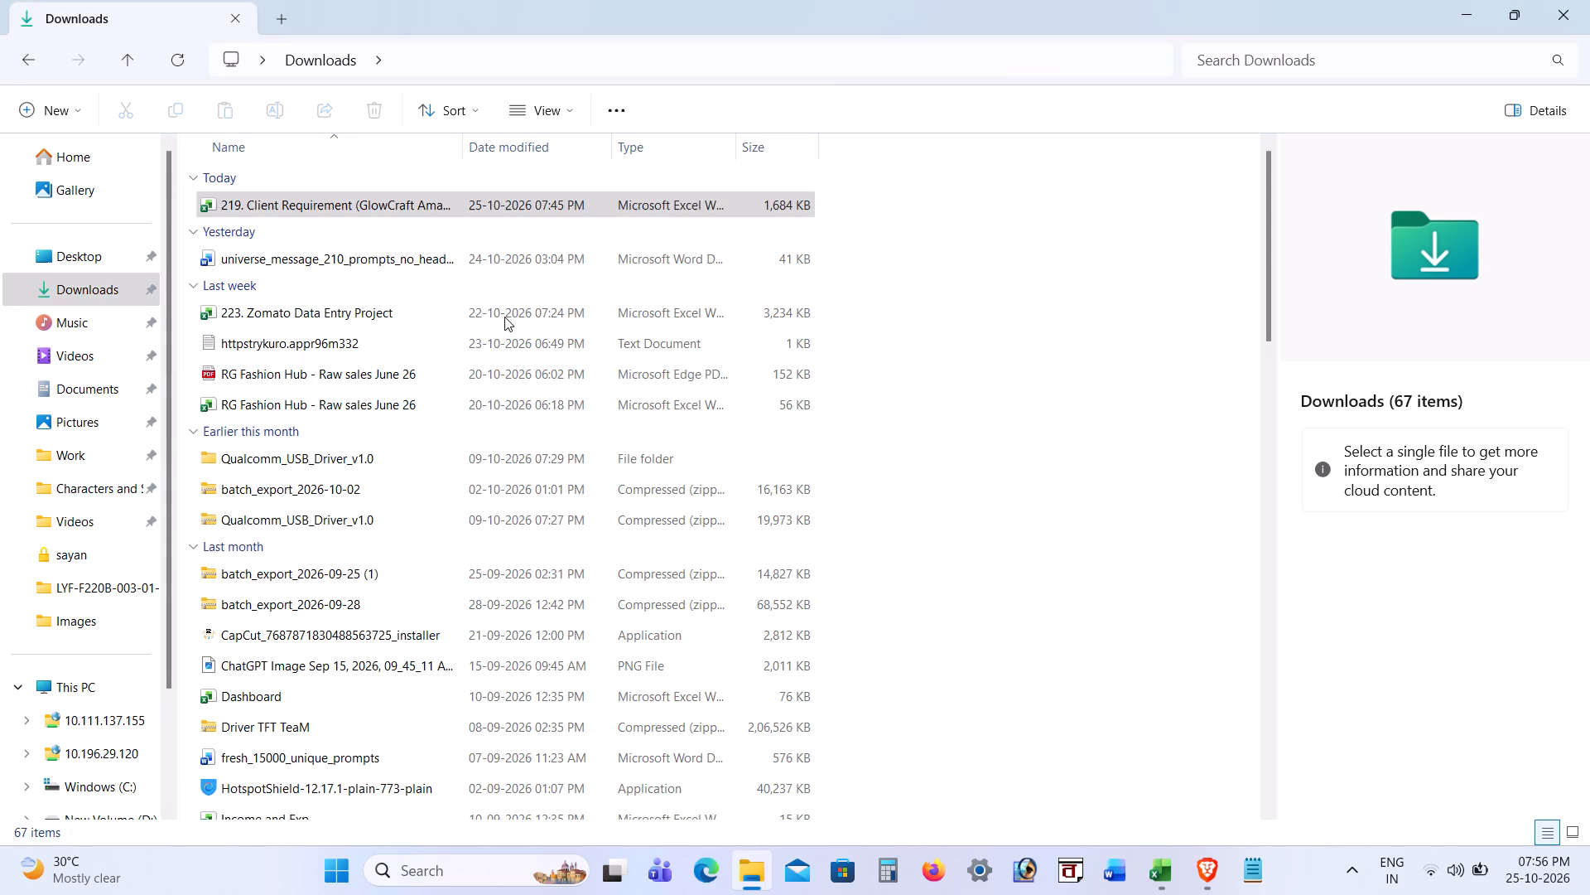
{"action": "left_click", "coordinate": [583, 233]}
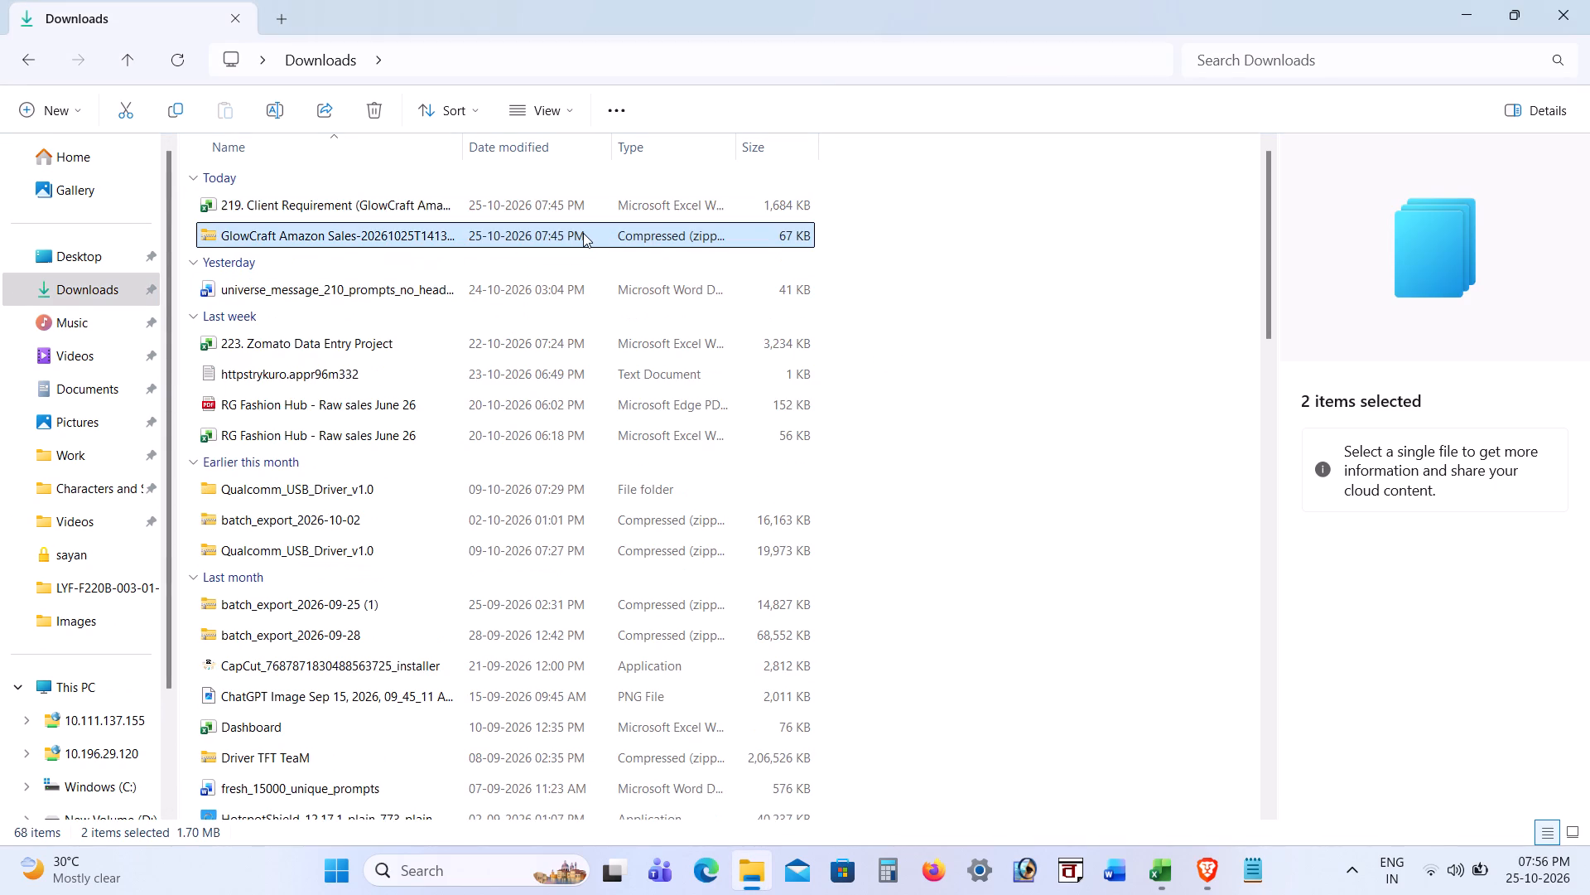
{"action": "left_click", "coordinate": [641, 111]}
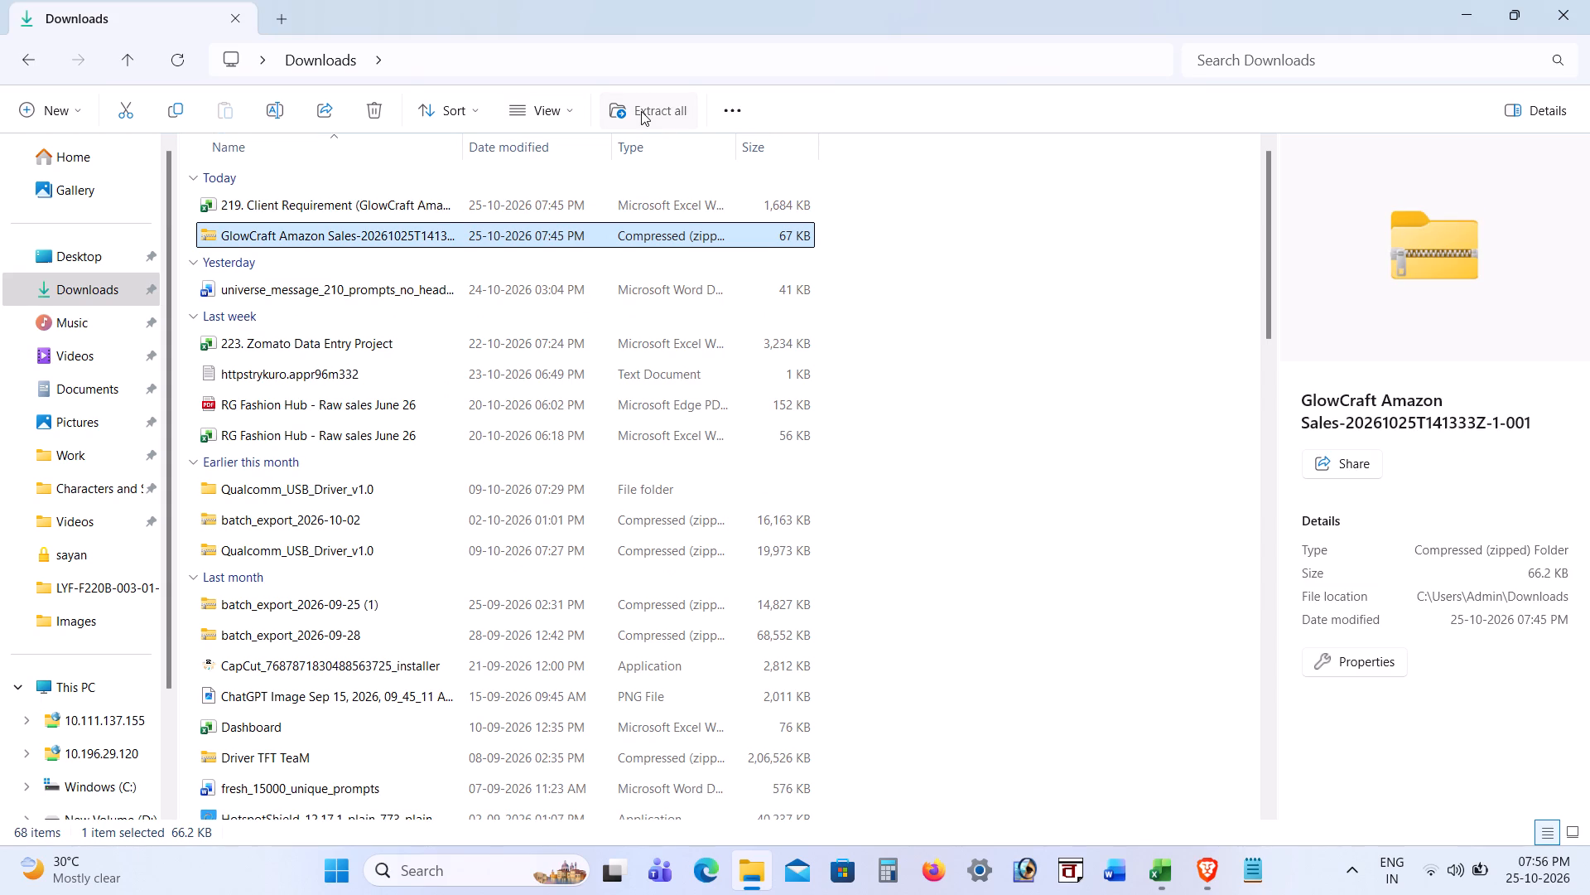
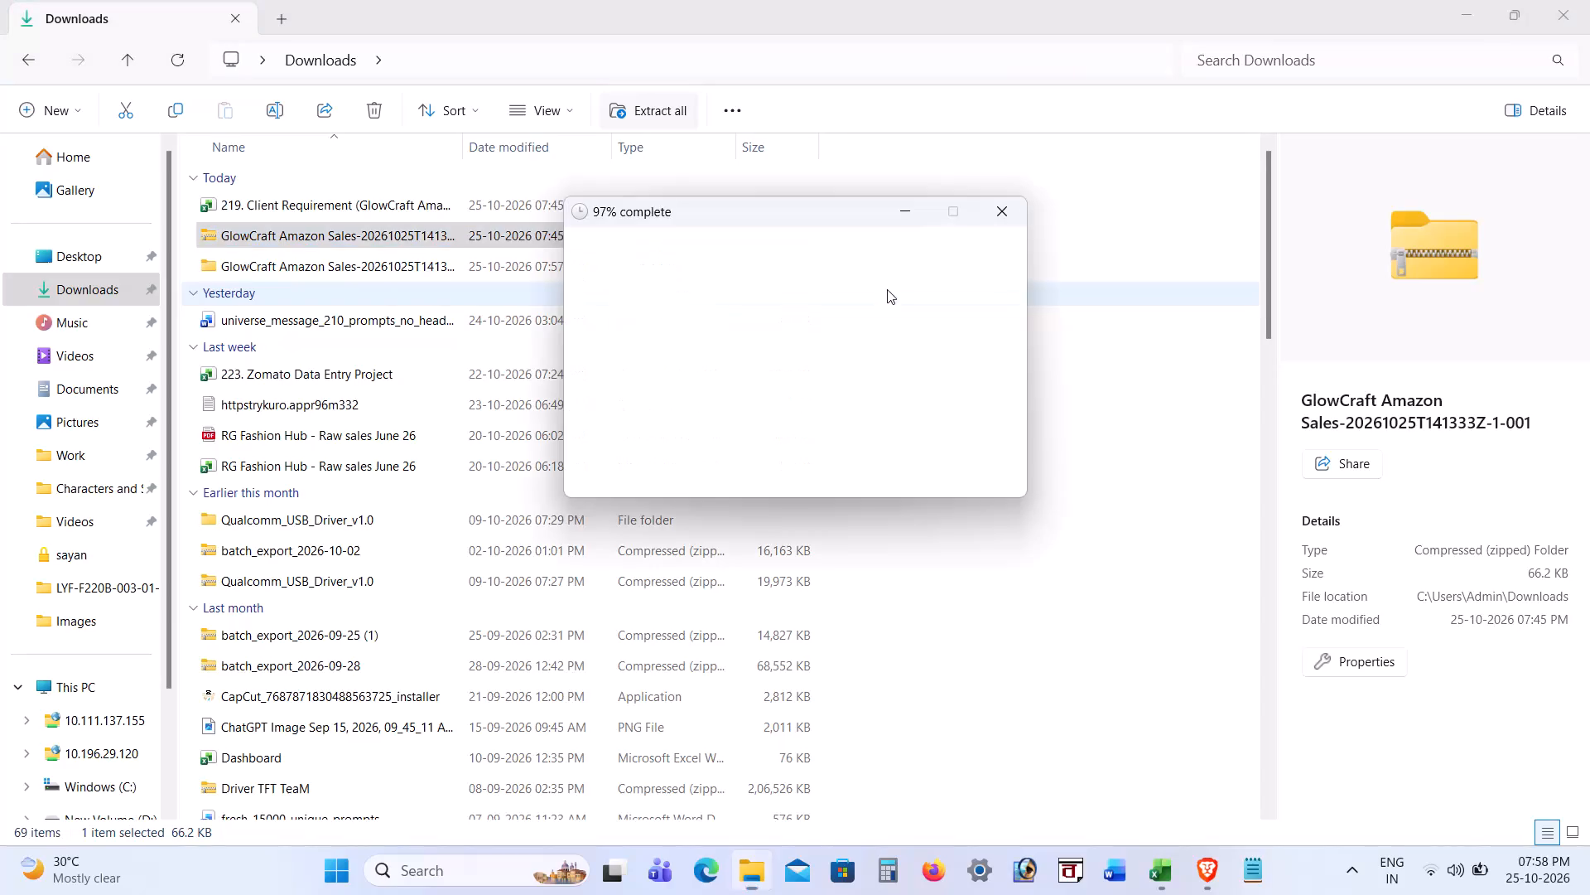
Open the extracted GlowCraft Amazon Sales folder in Downloads and go into its GlowCraft Amazon Sales subfolder.
{"action": "left_click", "coordinate": [353, 242]}
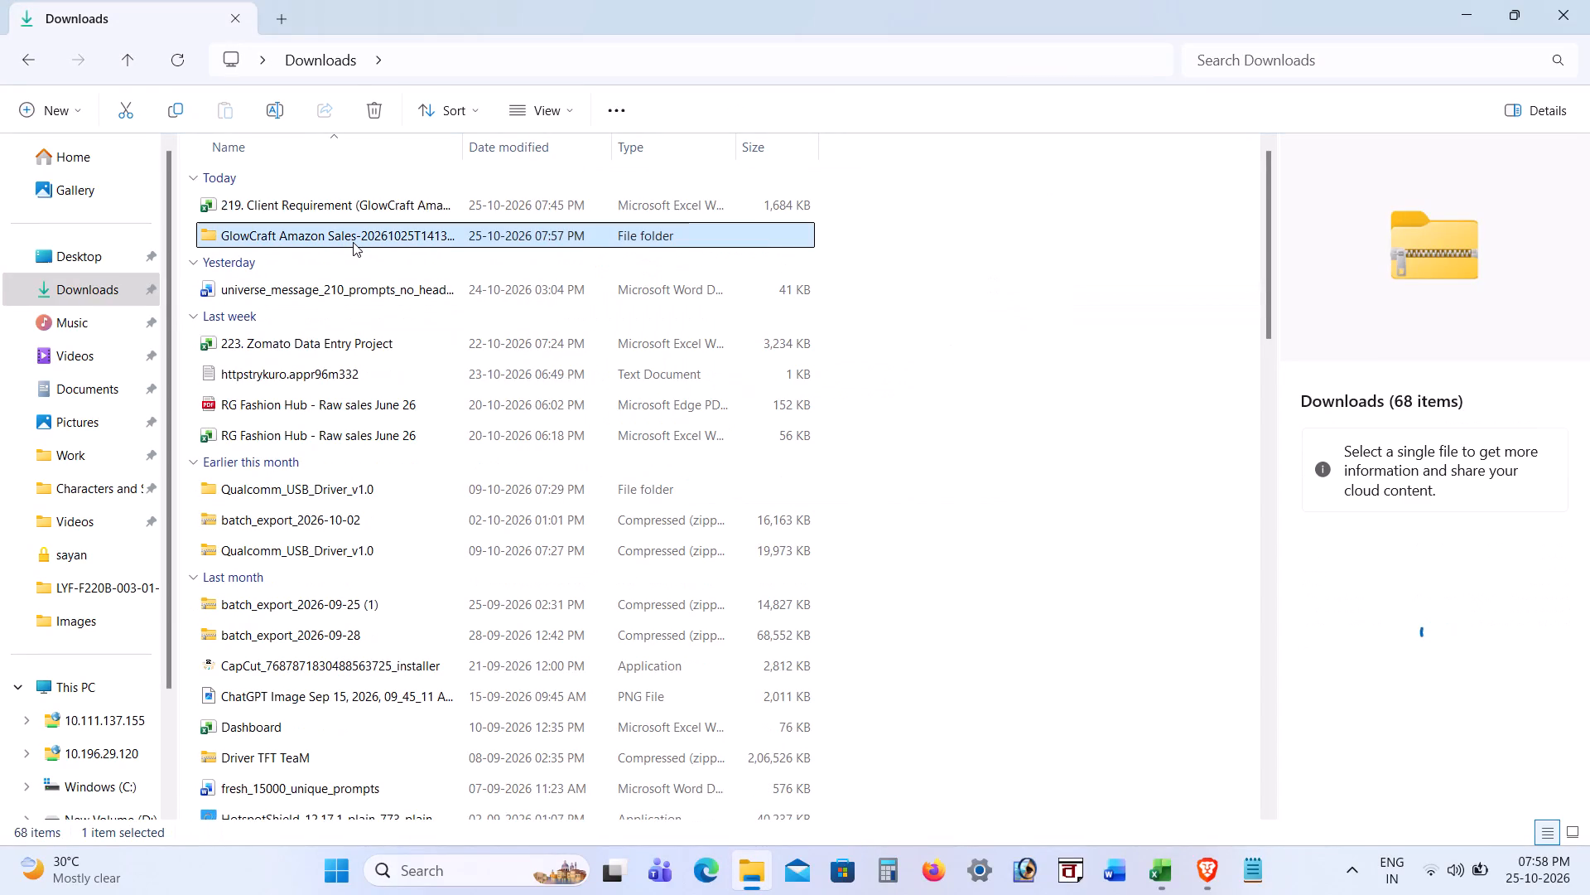
{"action": "key", "text": "Return"}
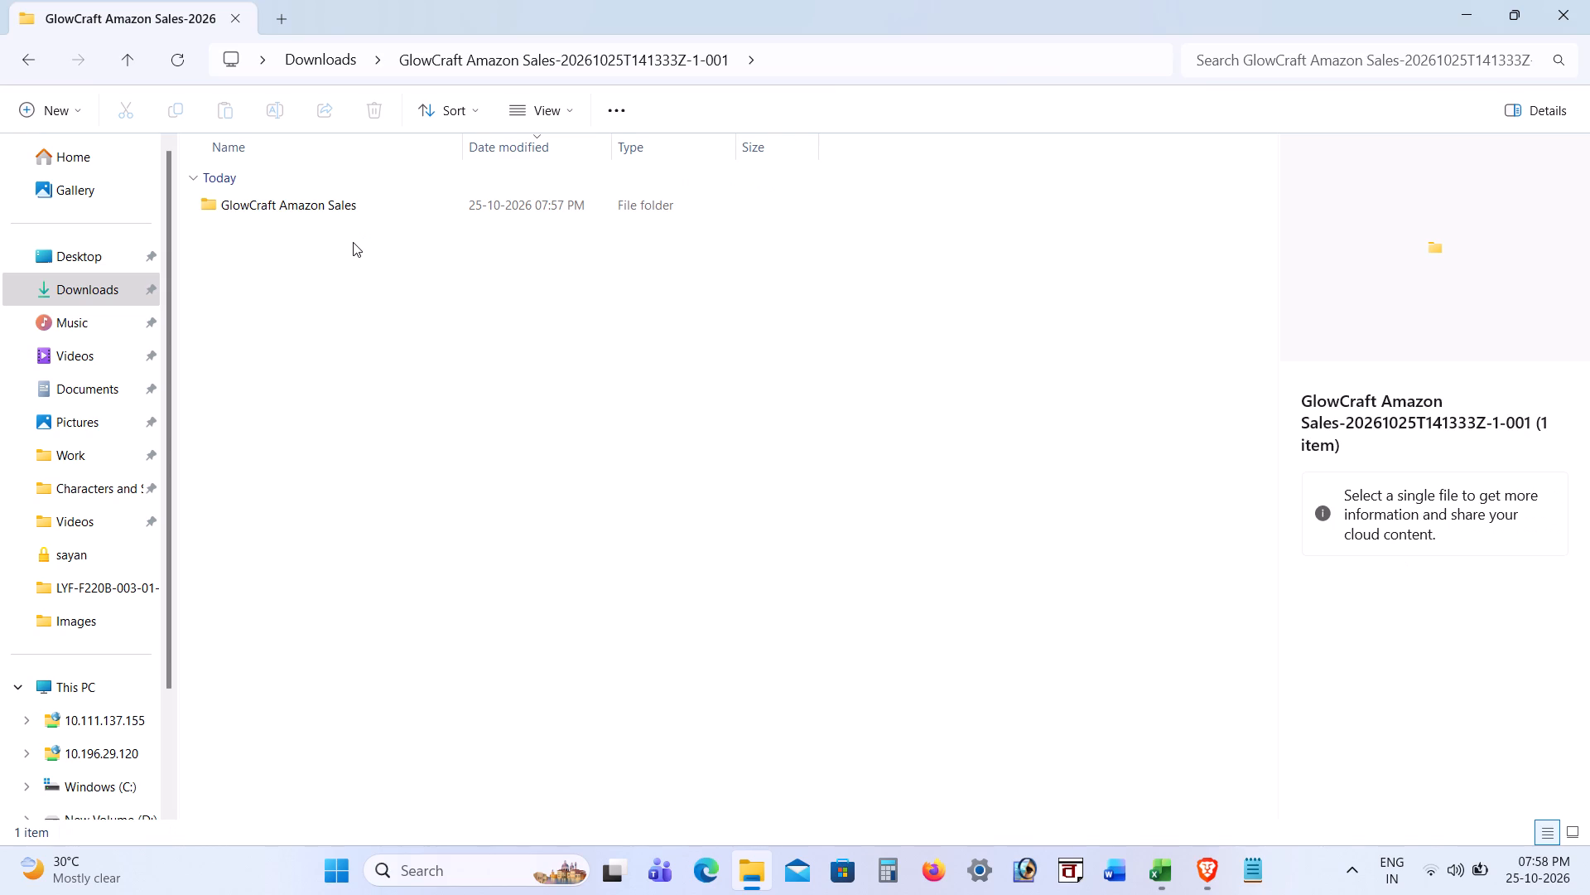
{"action": "left_click", "coordinate": [340, 208]}
{"action": "key", "text": "Return"}
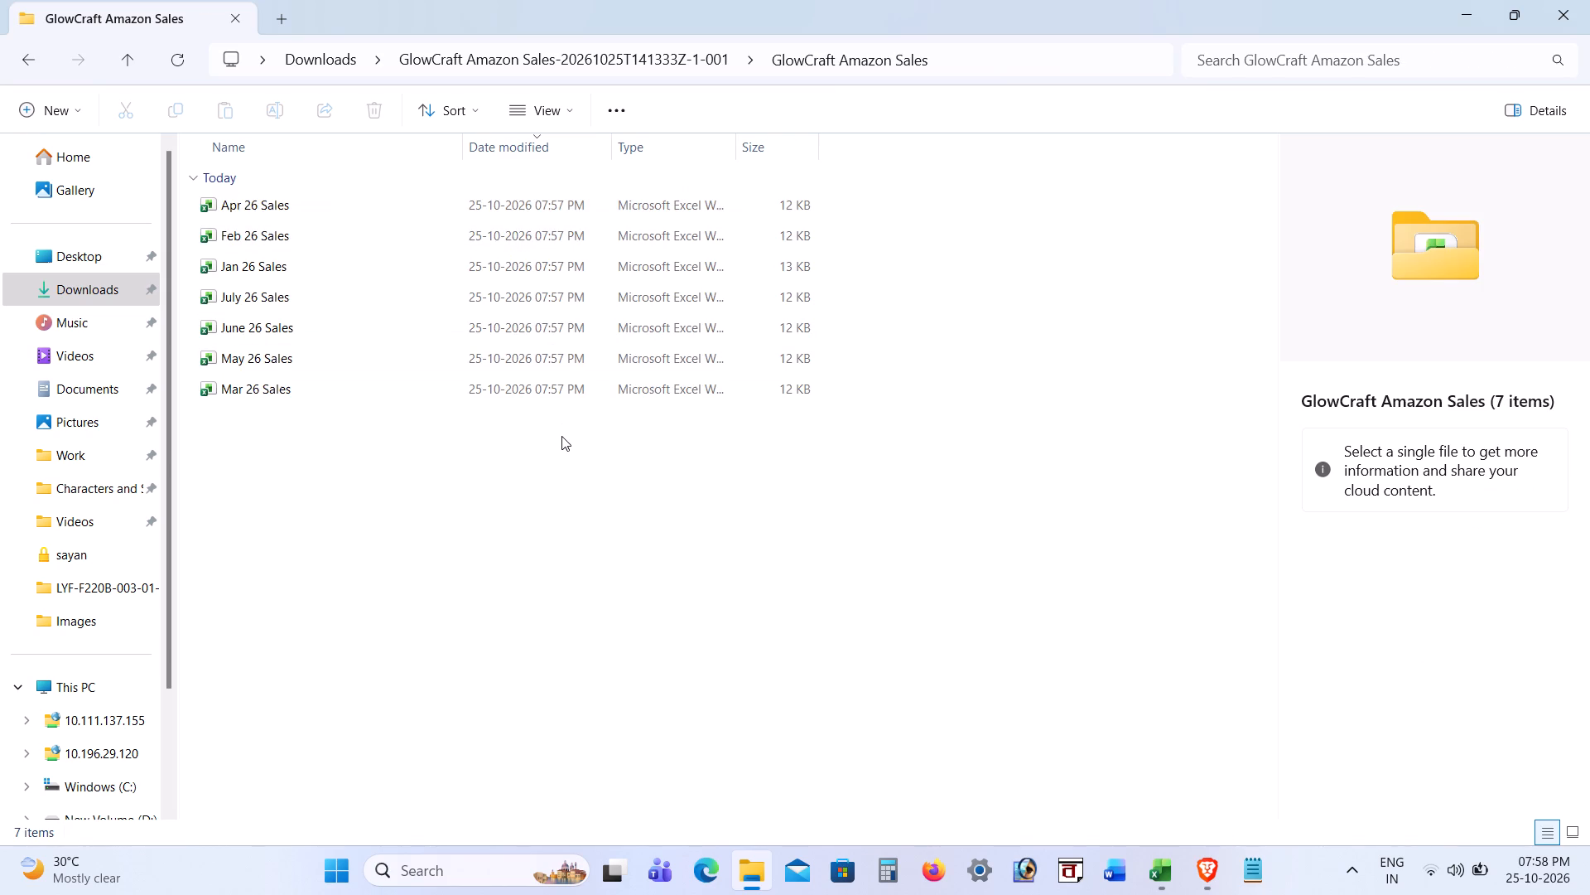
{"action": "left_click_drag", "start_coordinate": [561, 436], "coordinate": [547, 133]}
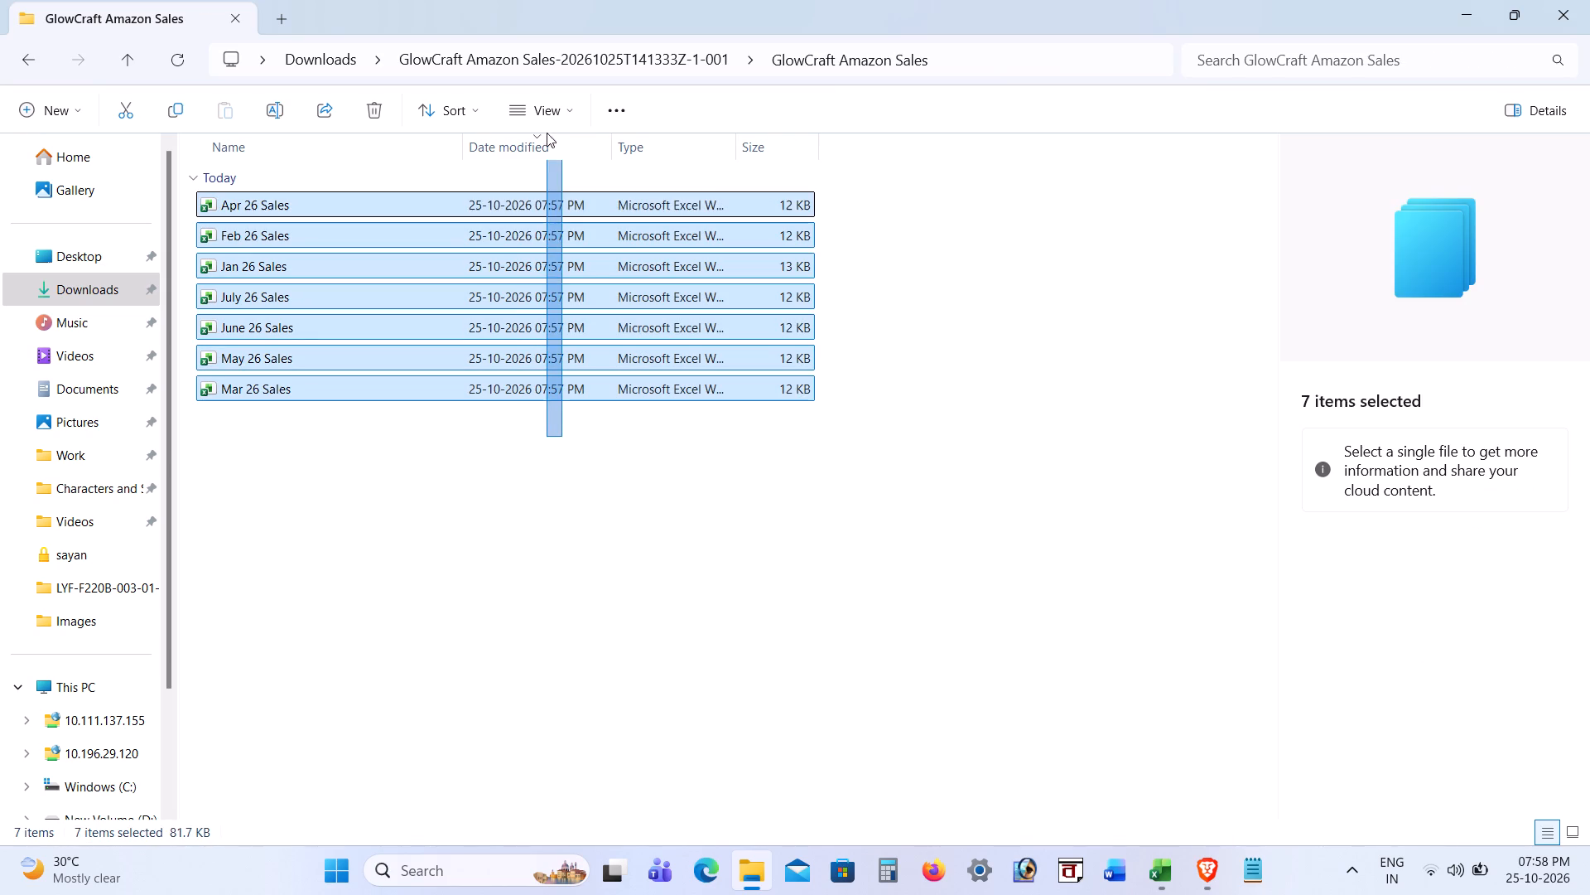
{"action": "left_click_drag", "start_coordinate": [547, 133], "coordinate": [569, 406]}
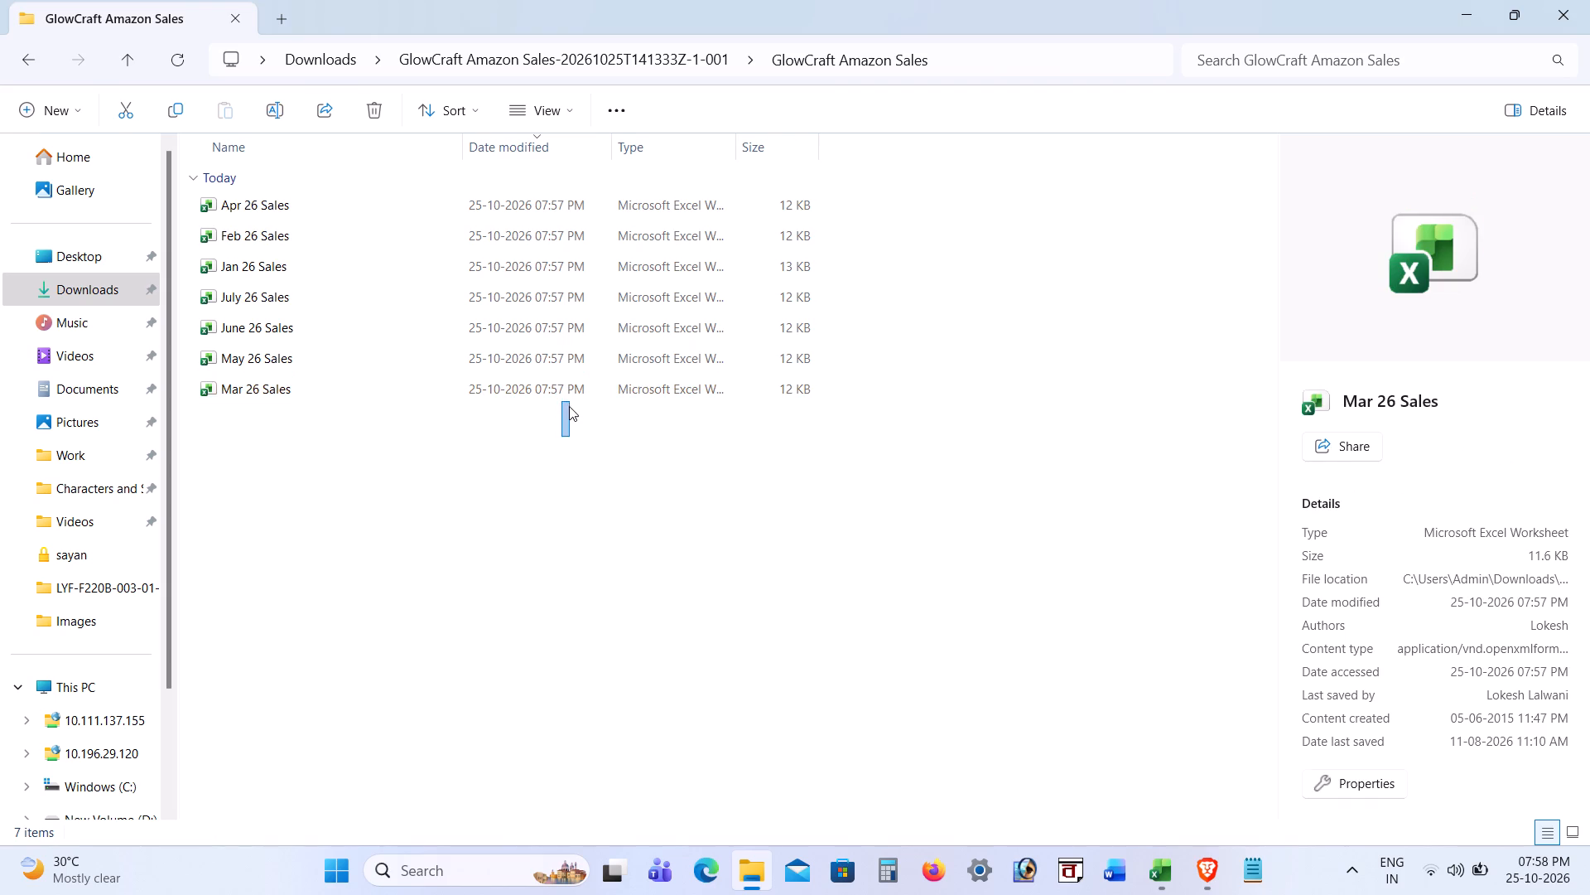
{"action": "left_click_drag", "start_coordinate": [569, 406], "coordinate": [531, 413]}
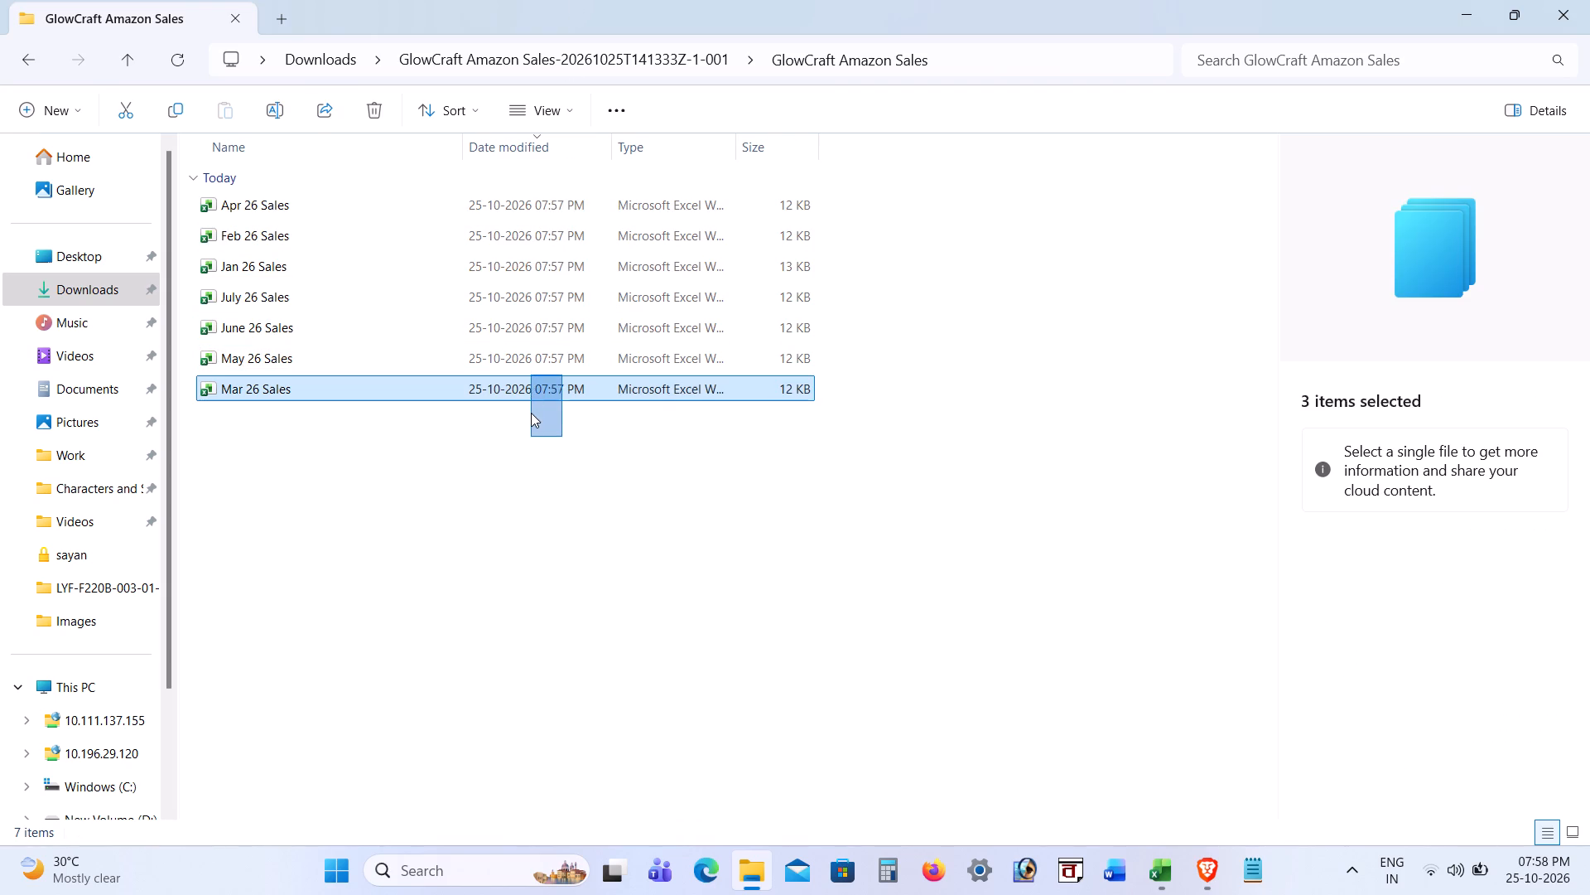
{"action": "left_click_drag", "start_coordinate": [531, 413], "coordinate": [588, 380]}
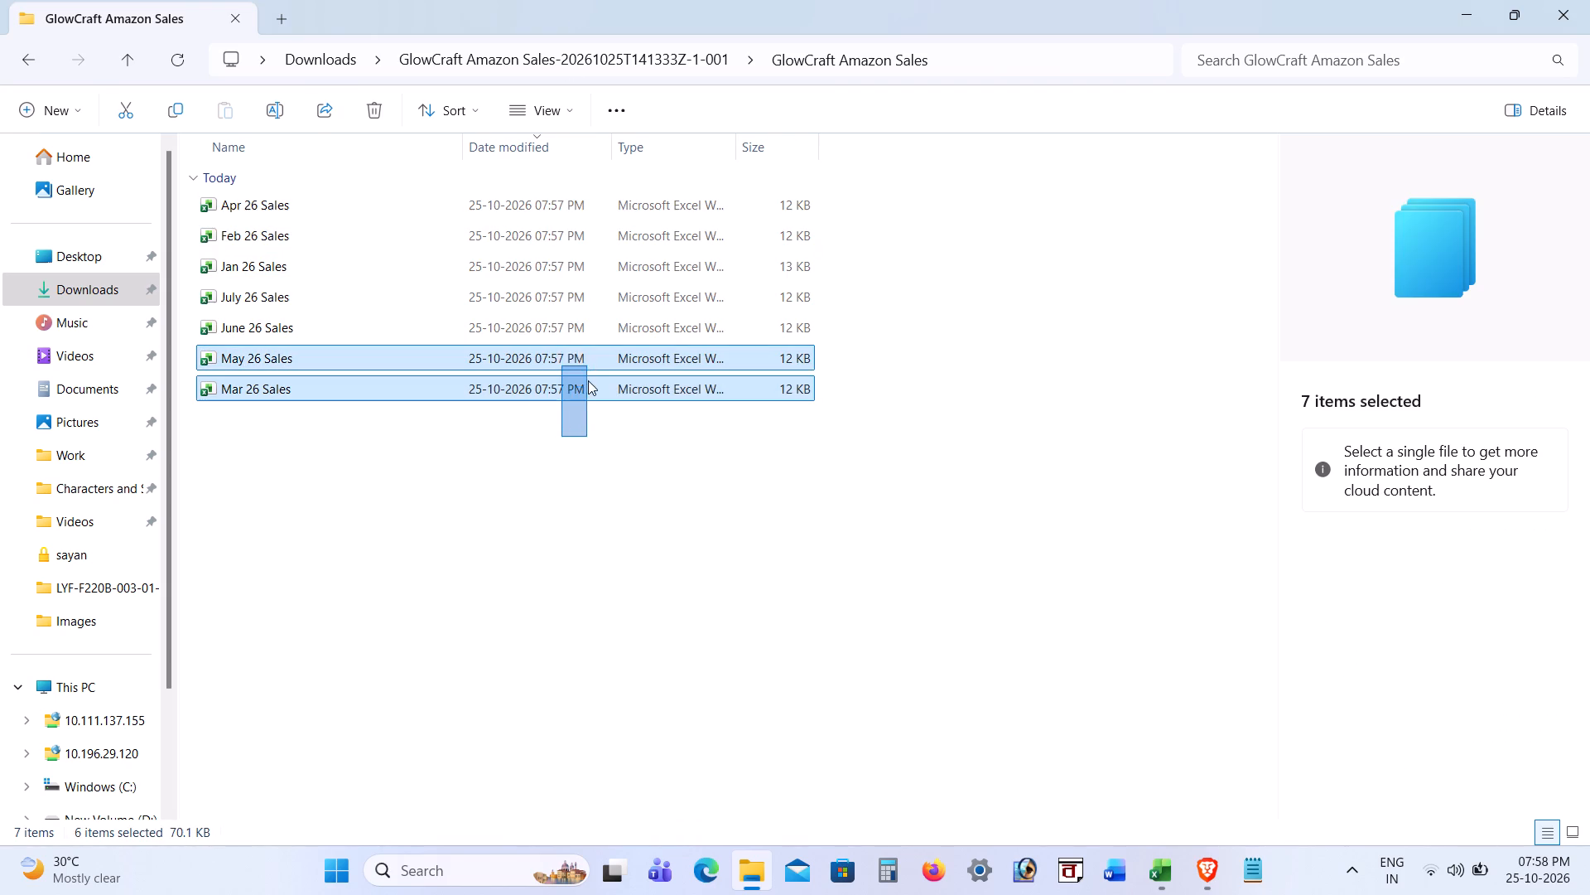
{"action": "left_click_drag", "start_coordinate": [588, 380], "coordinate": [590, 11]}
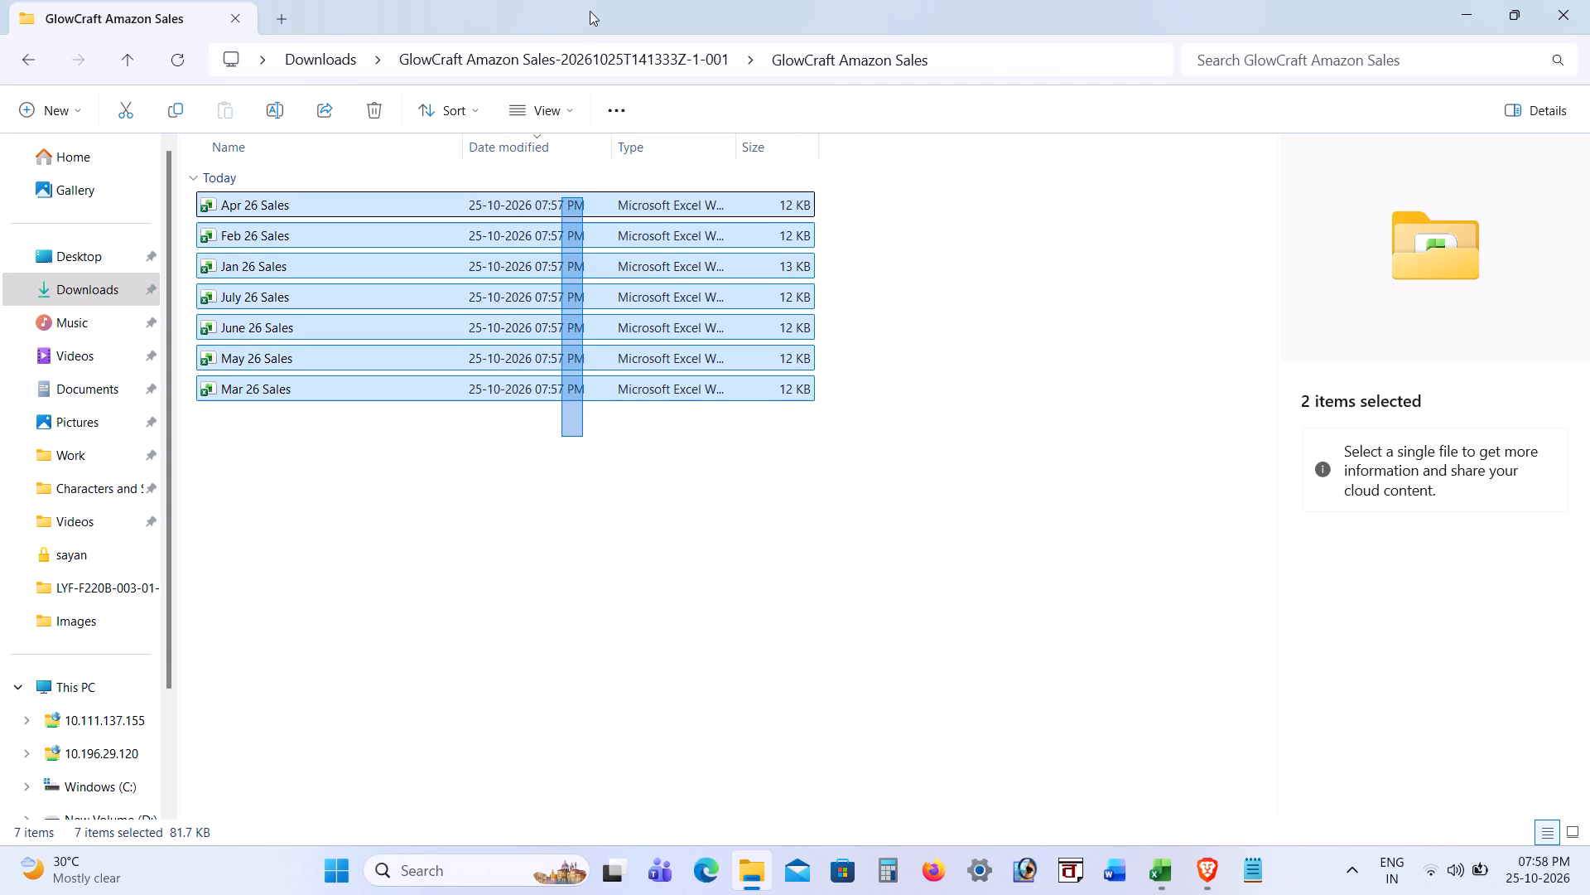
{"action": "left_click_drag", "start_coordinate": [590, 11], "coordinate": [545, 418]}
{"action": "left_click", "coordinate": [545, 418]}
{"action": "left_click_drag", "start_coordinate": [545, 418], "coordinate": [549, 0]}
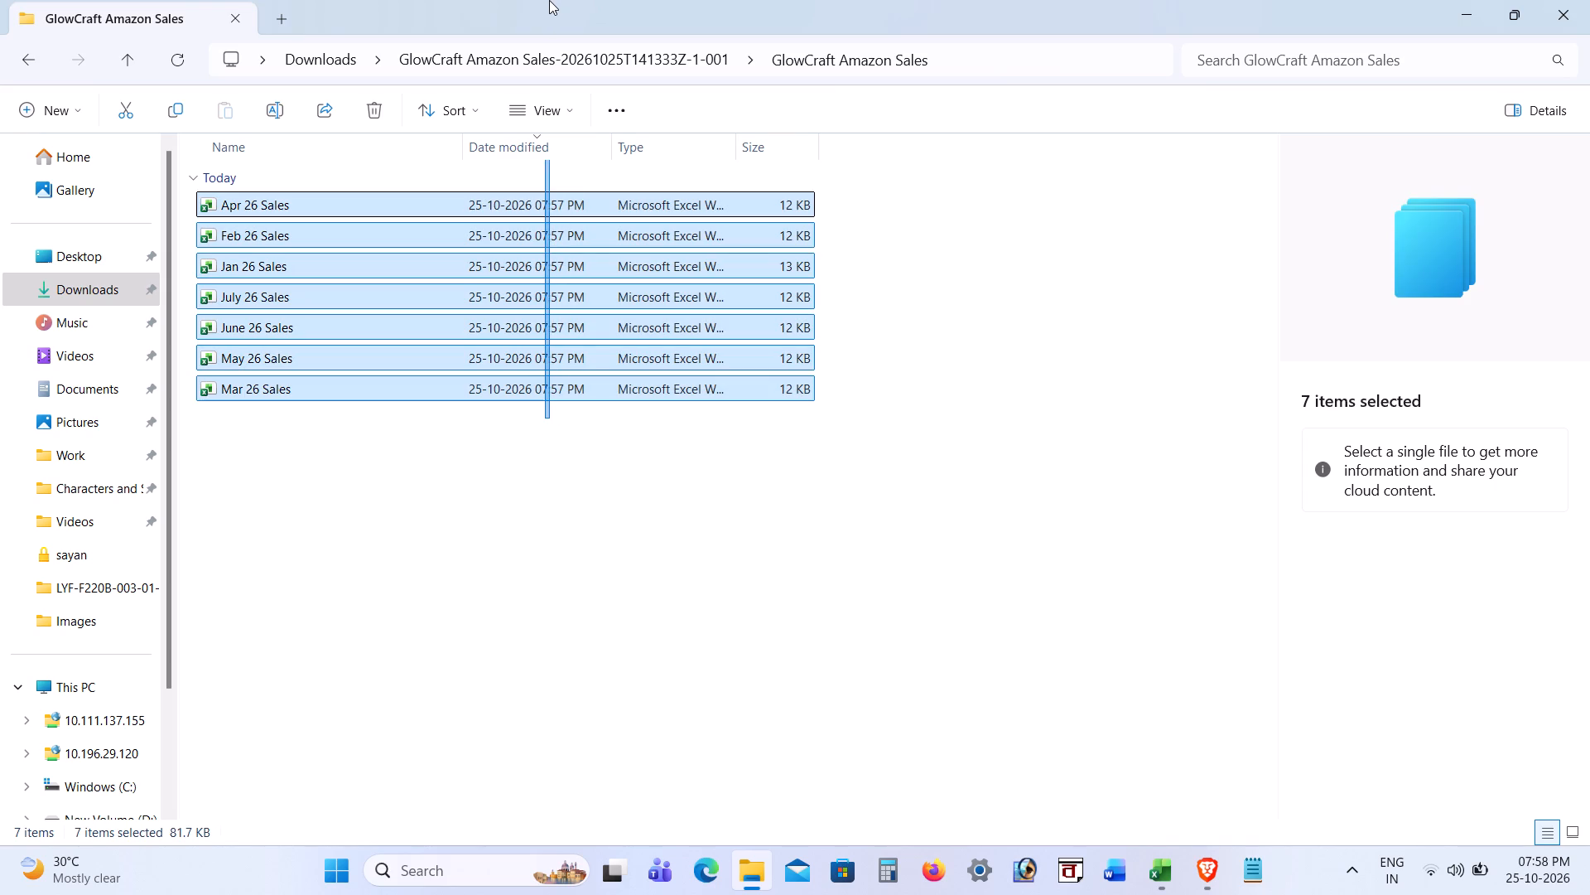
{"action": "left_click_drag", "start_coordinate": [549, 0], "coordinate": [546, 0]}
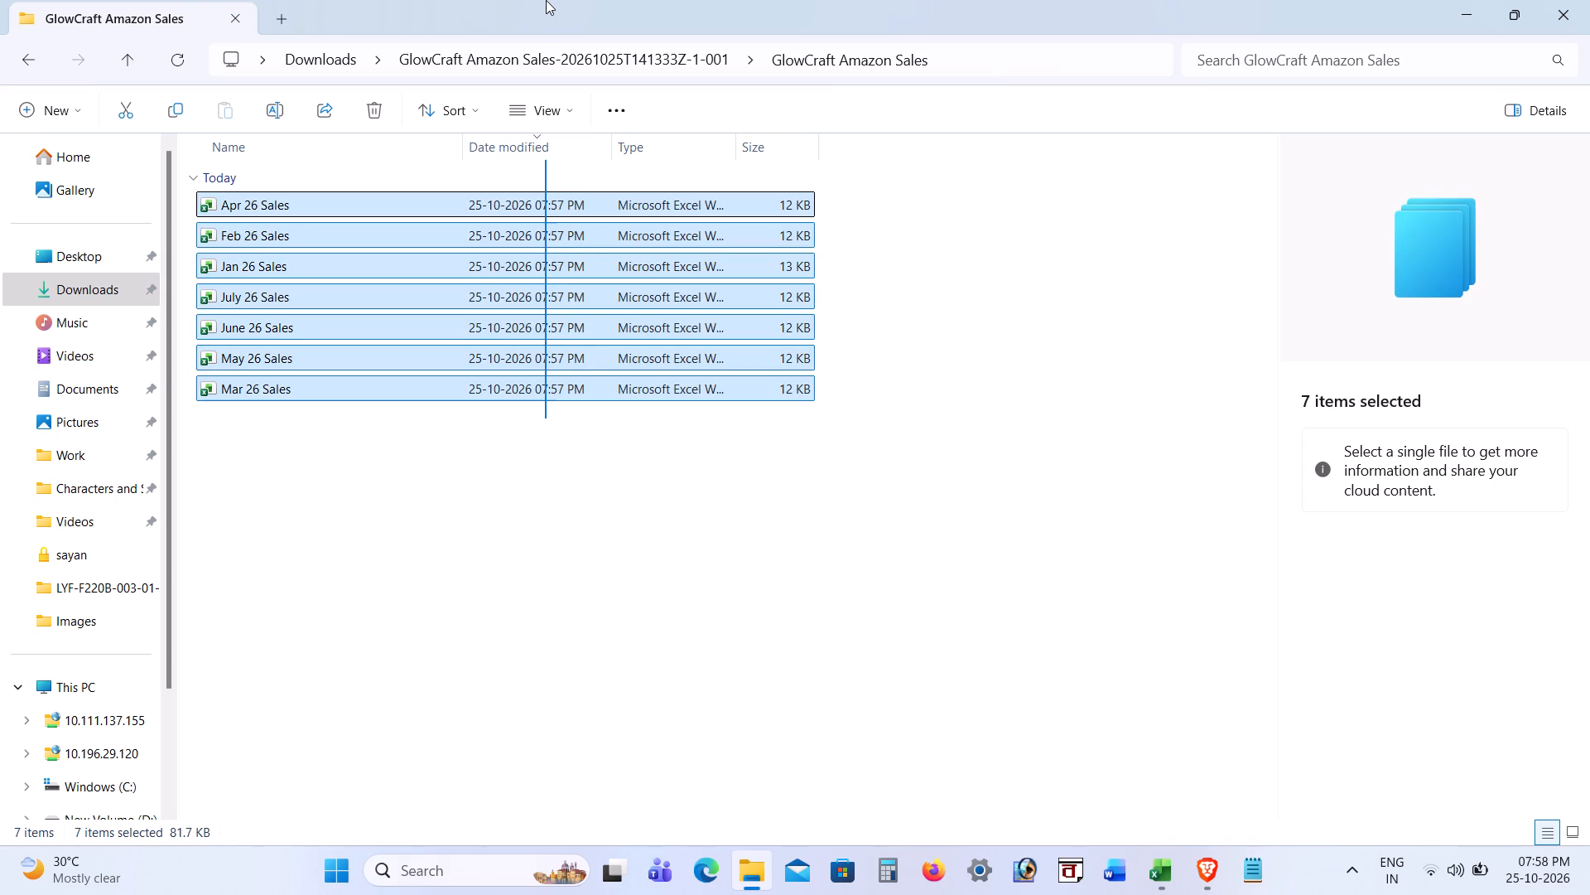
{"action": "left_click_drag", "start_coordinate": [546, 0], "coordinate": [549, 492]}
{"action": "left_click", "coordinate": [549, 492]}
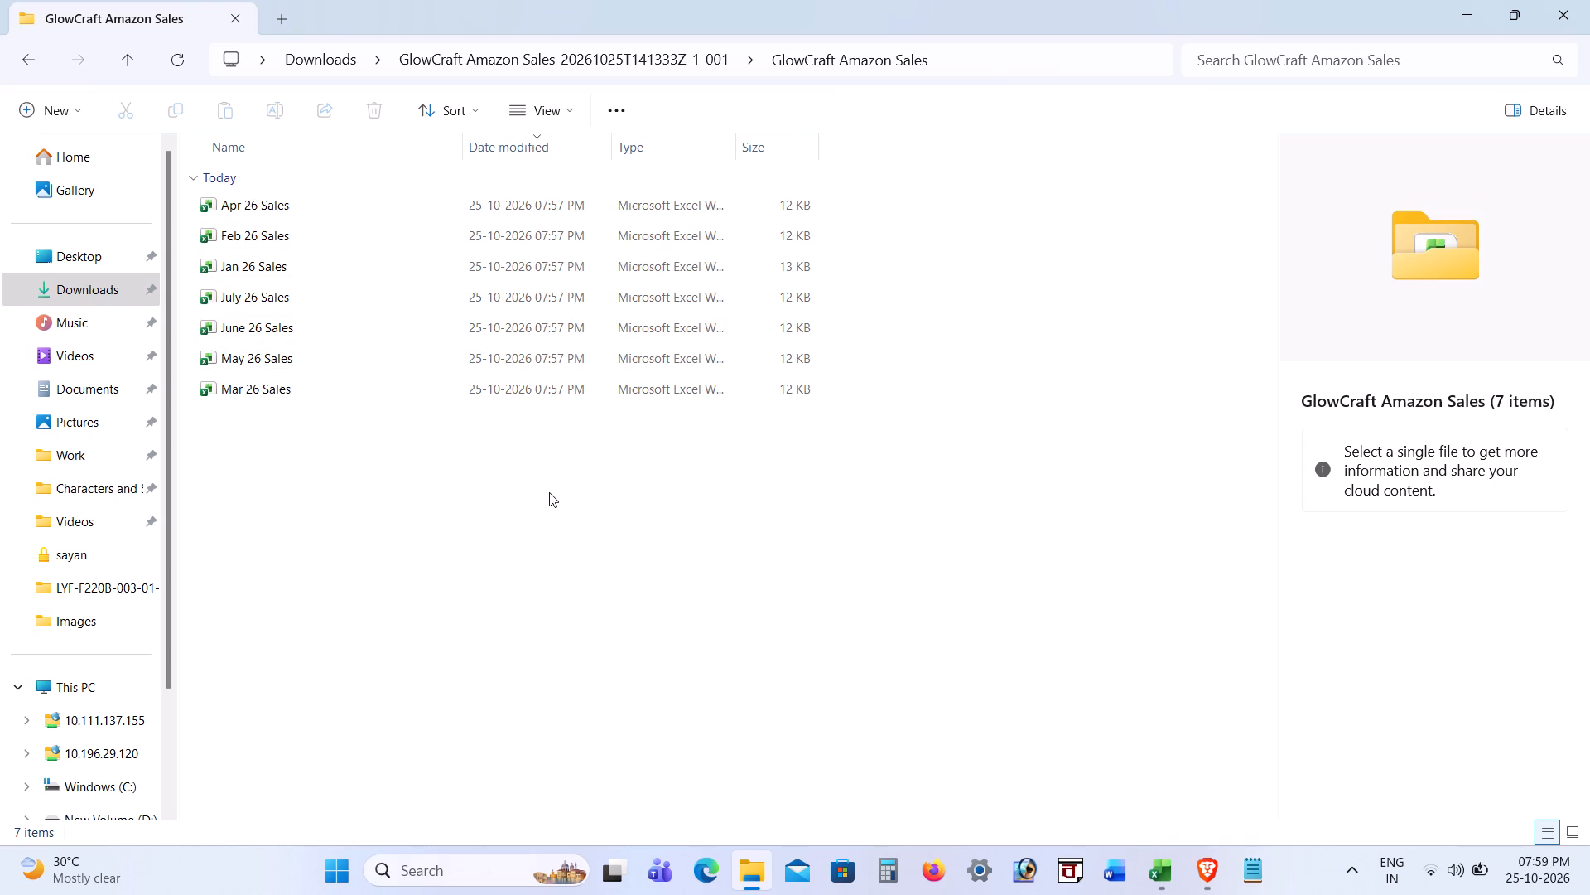
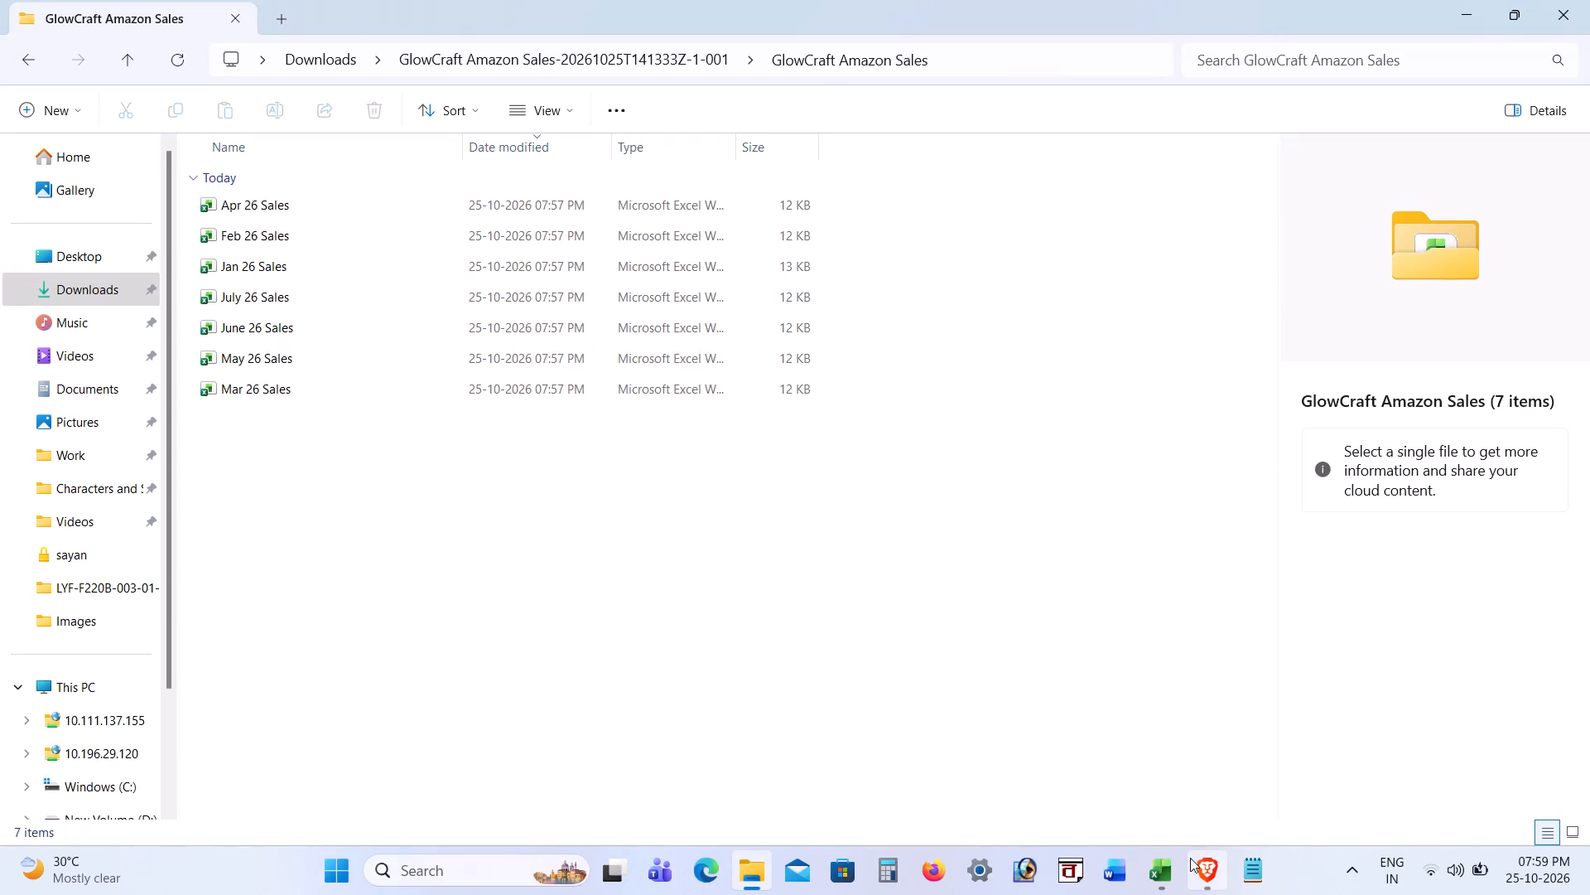
Close the two surplus Excel windows, leaving one Excel start window open.
{"action": "left_click", "coordinate": [1149, 871]}
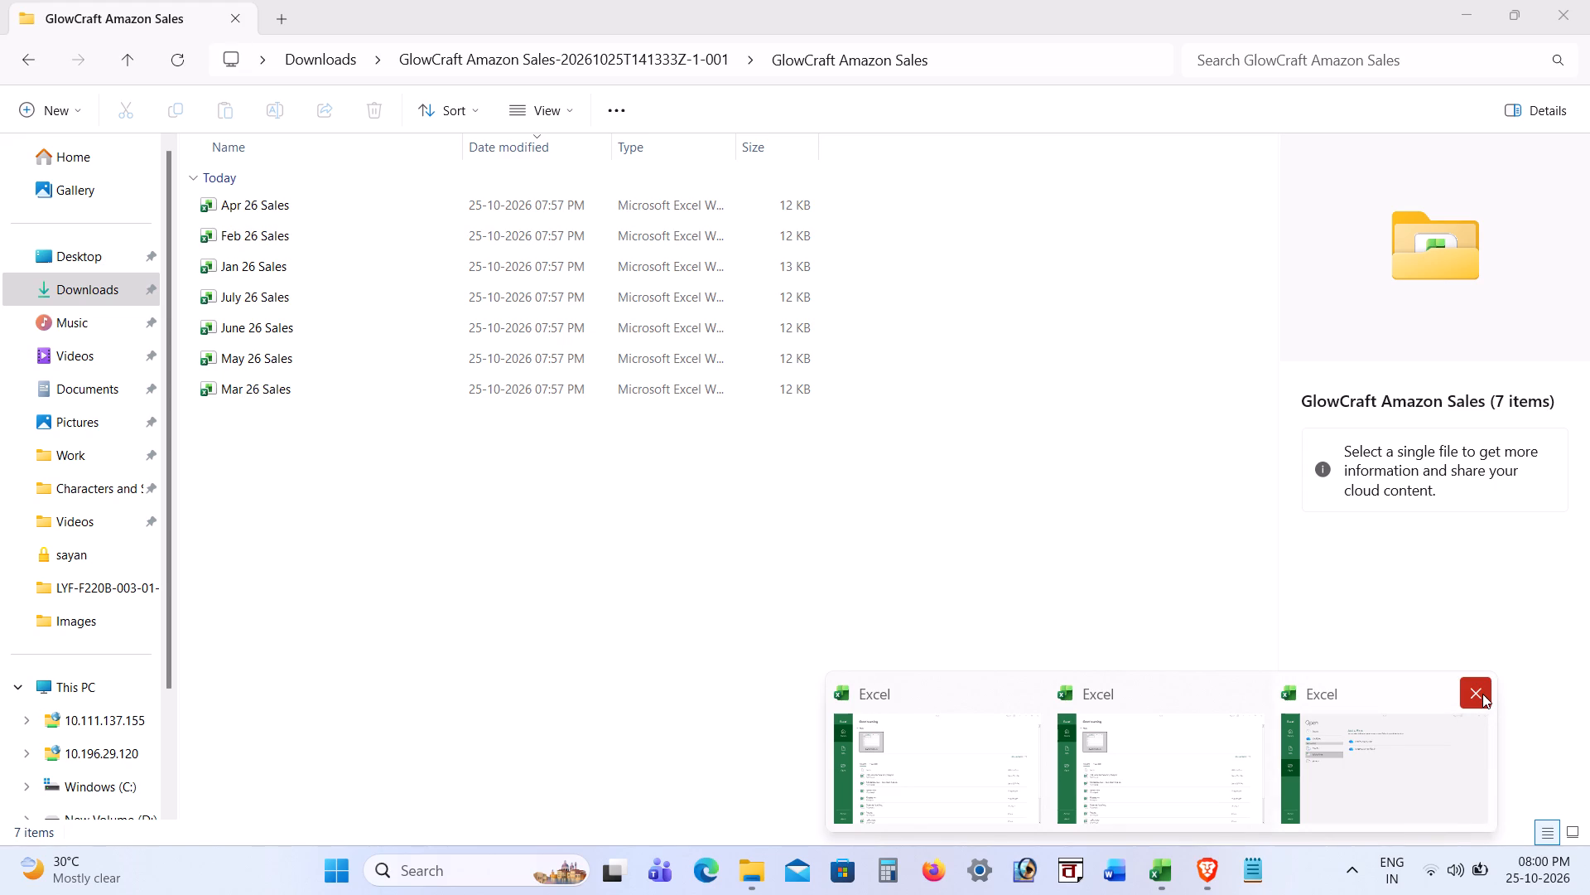
{"action": "left_click", "coordinate": [1482, 694]}
{"action": "left_click", "coordinate": [1255, 697]}
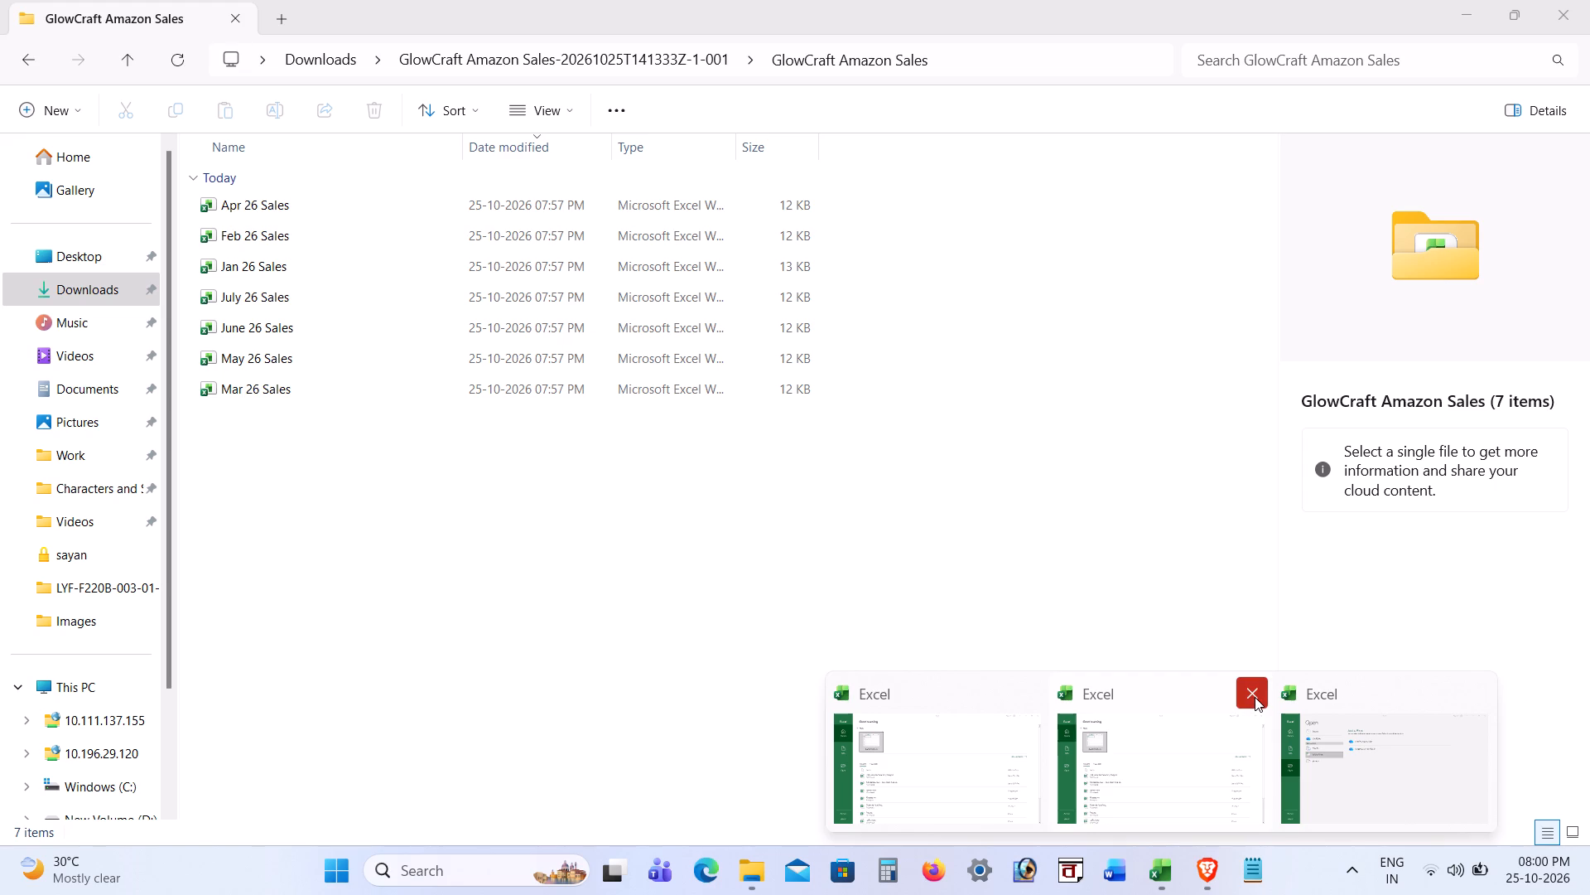
Switch to the remaining Excel window and create a new blank workbook.
{"action": "left_click", "coordinate": [908, 743]}
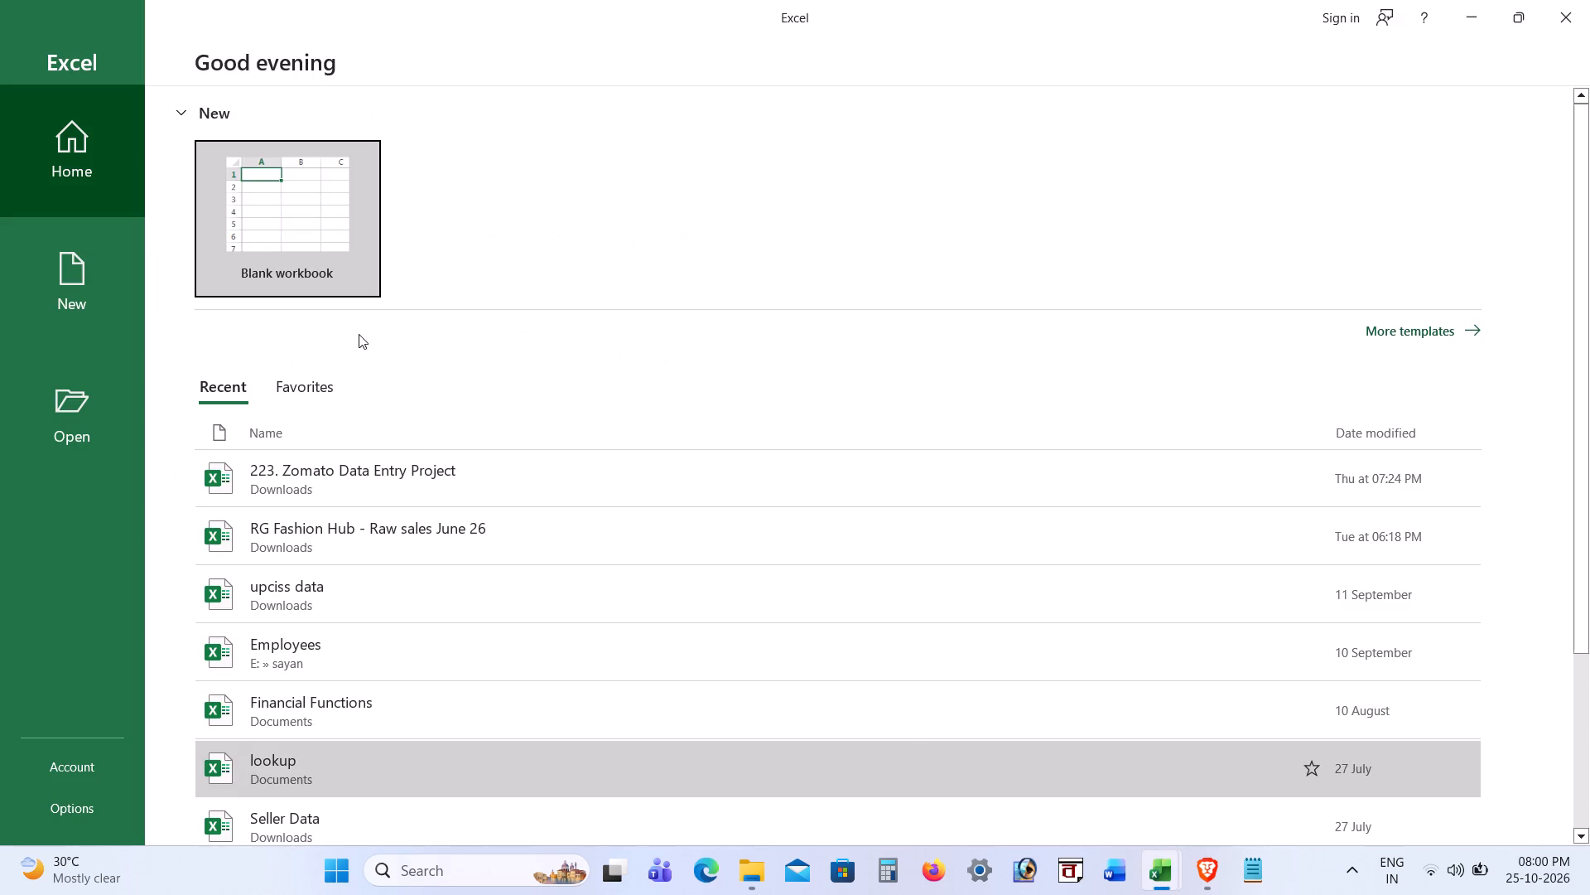
{"action": "left_click", "coordinate": [316, 207]}
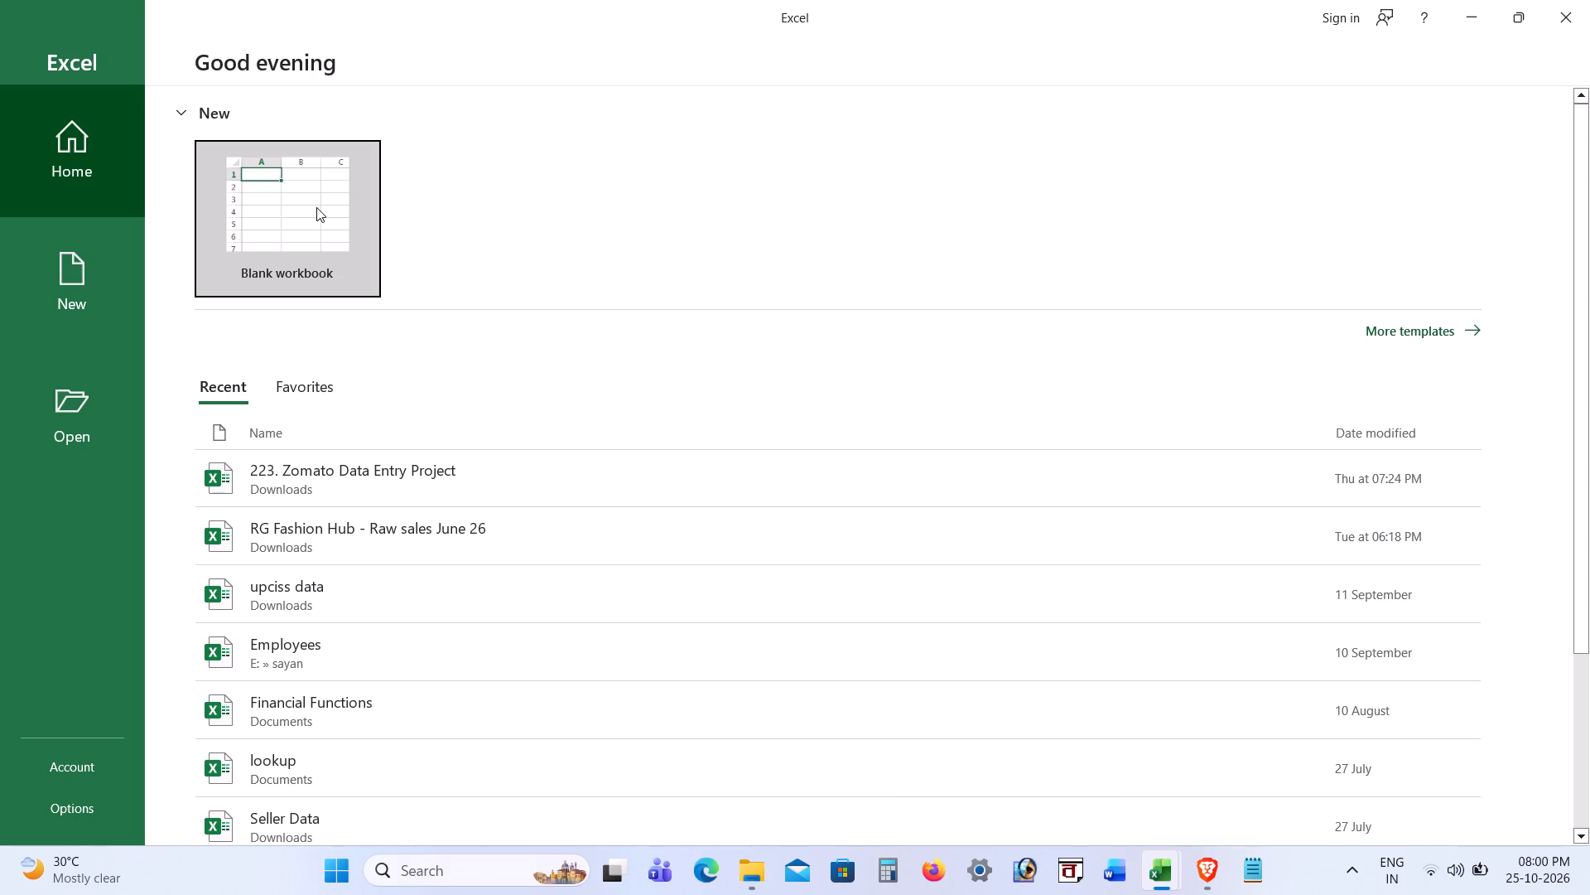
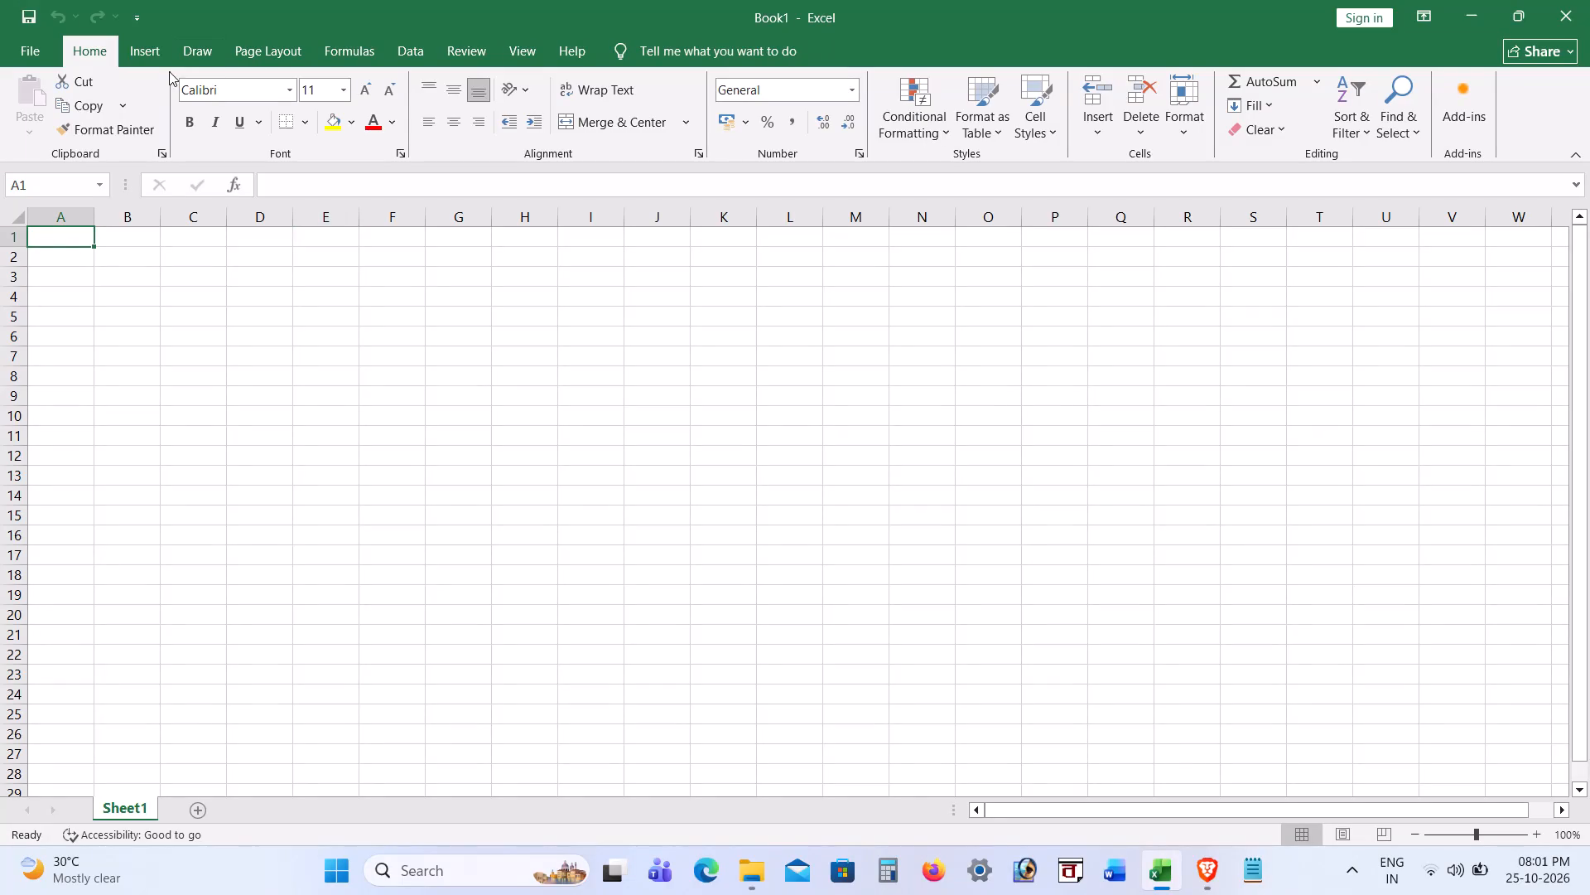
Start a Get Data import from a folder in the blank workbook.
{"action": "left_click", "coordinate": [124, 51]}
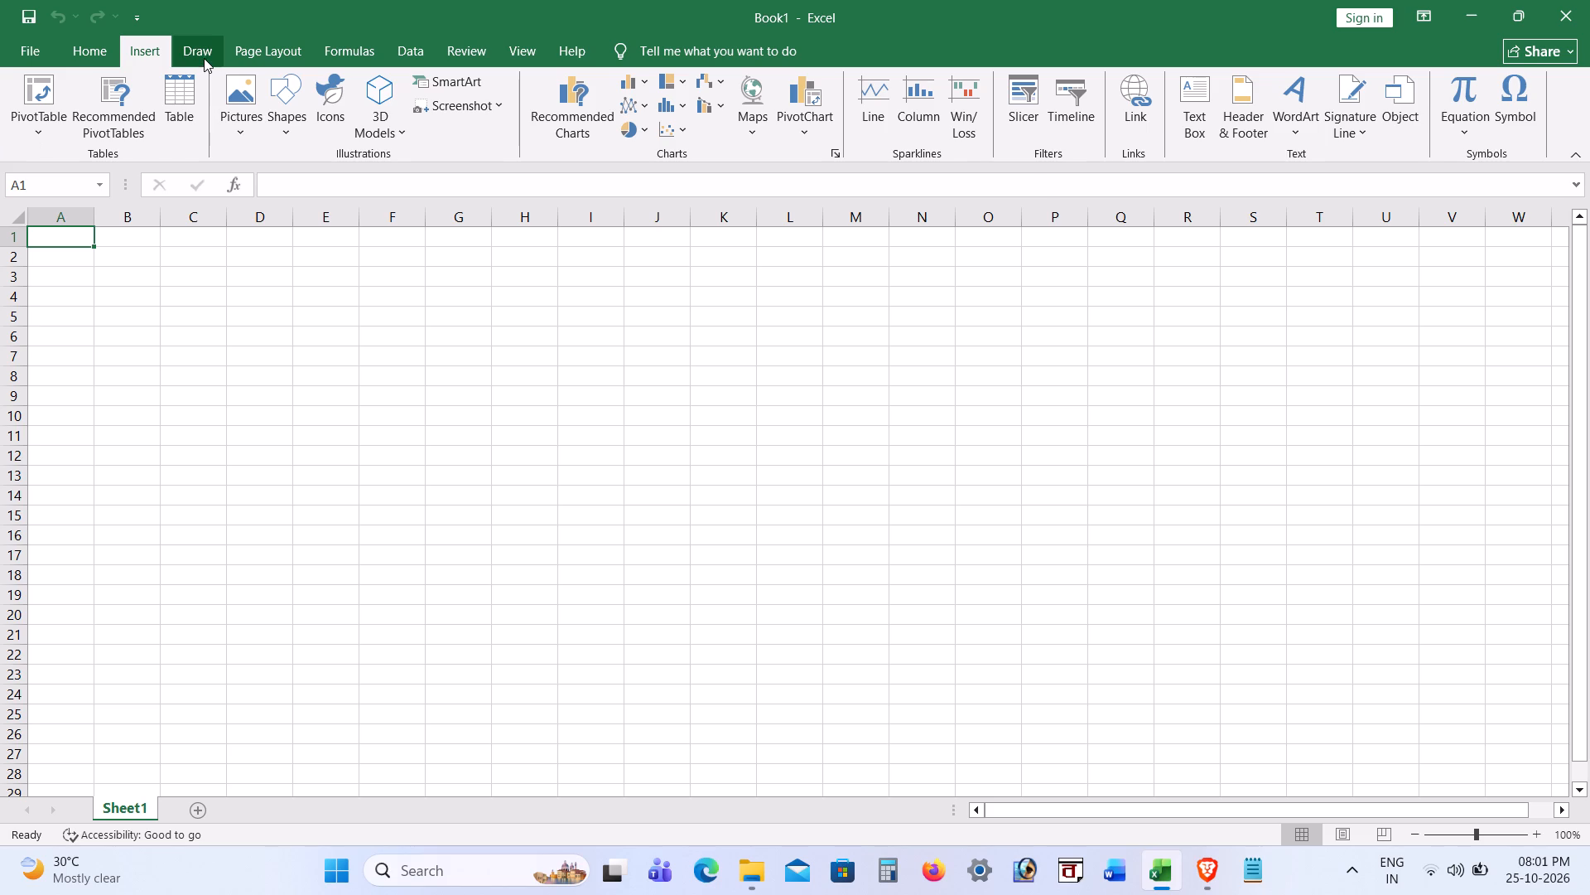
{"action": "left_click", "coordinate": [396, 45]}
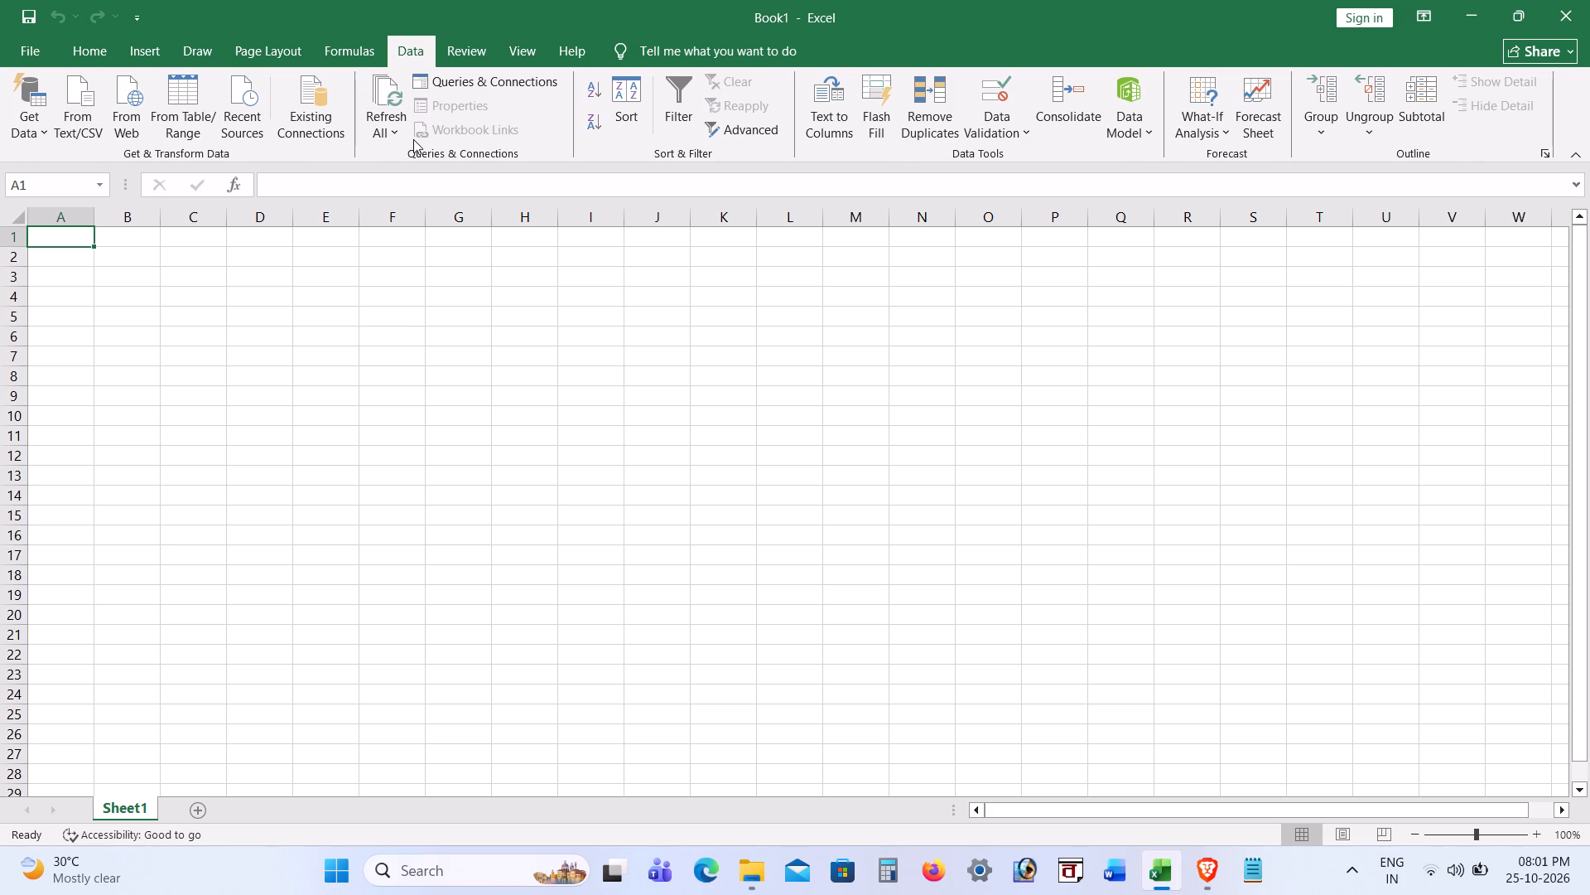
{"action": "left_click", "coordinate": [26, 108]}
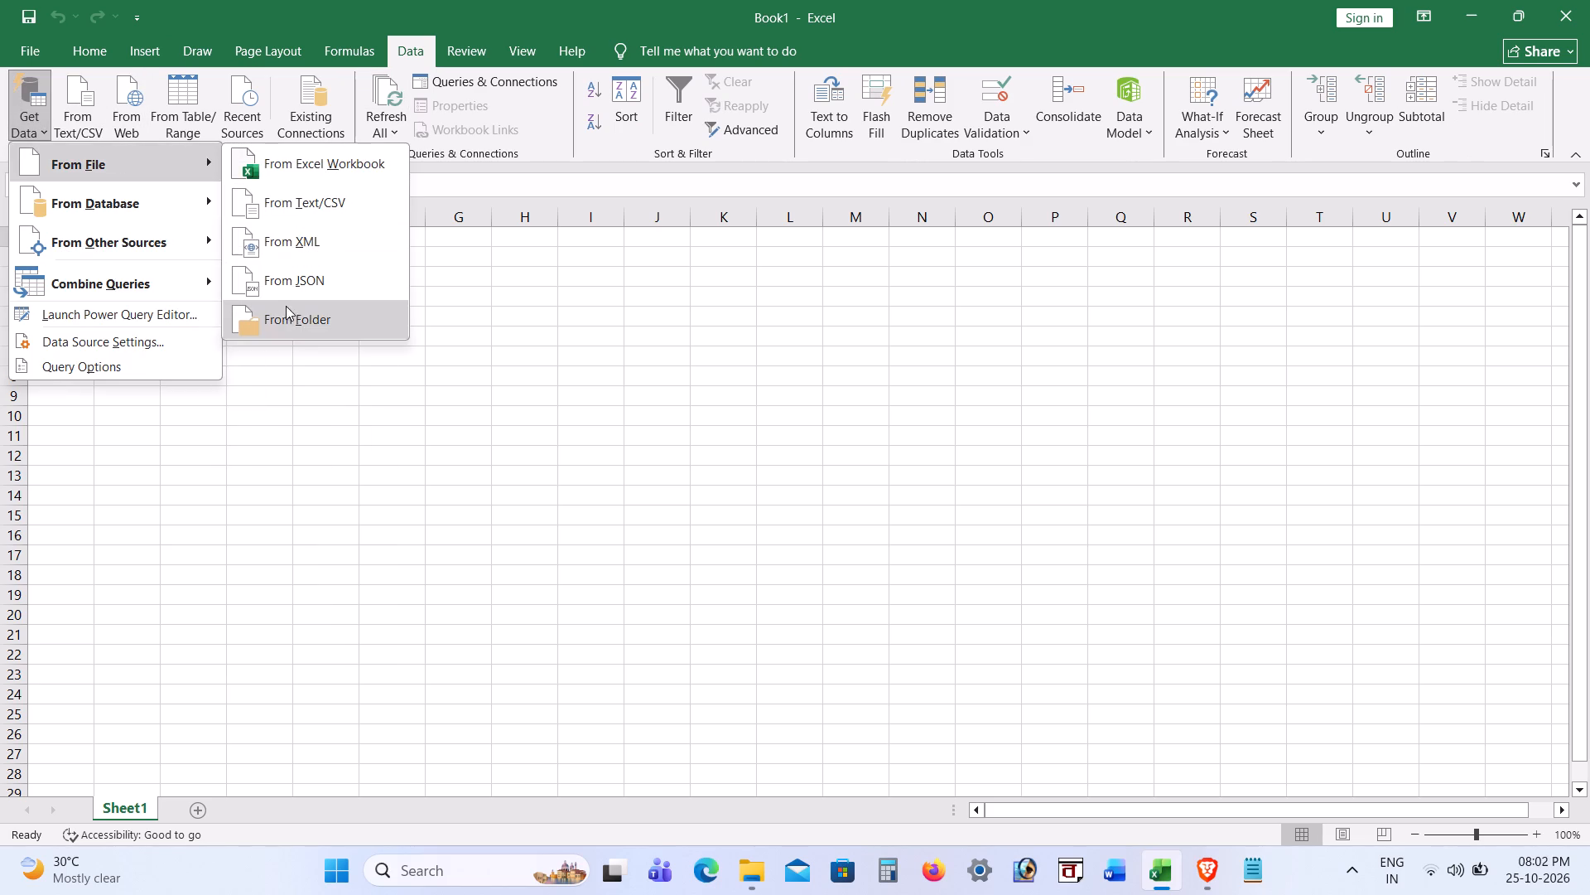
{"action": "left_click", "coordinate": [286, 302]}
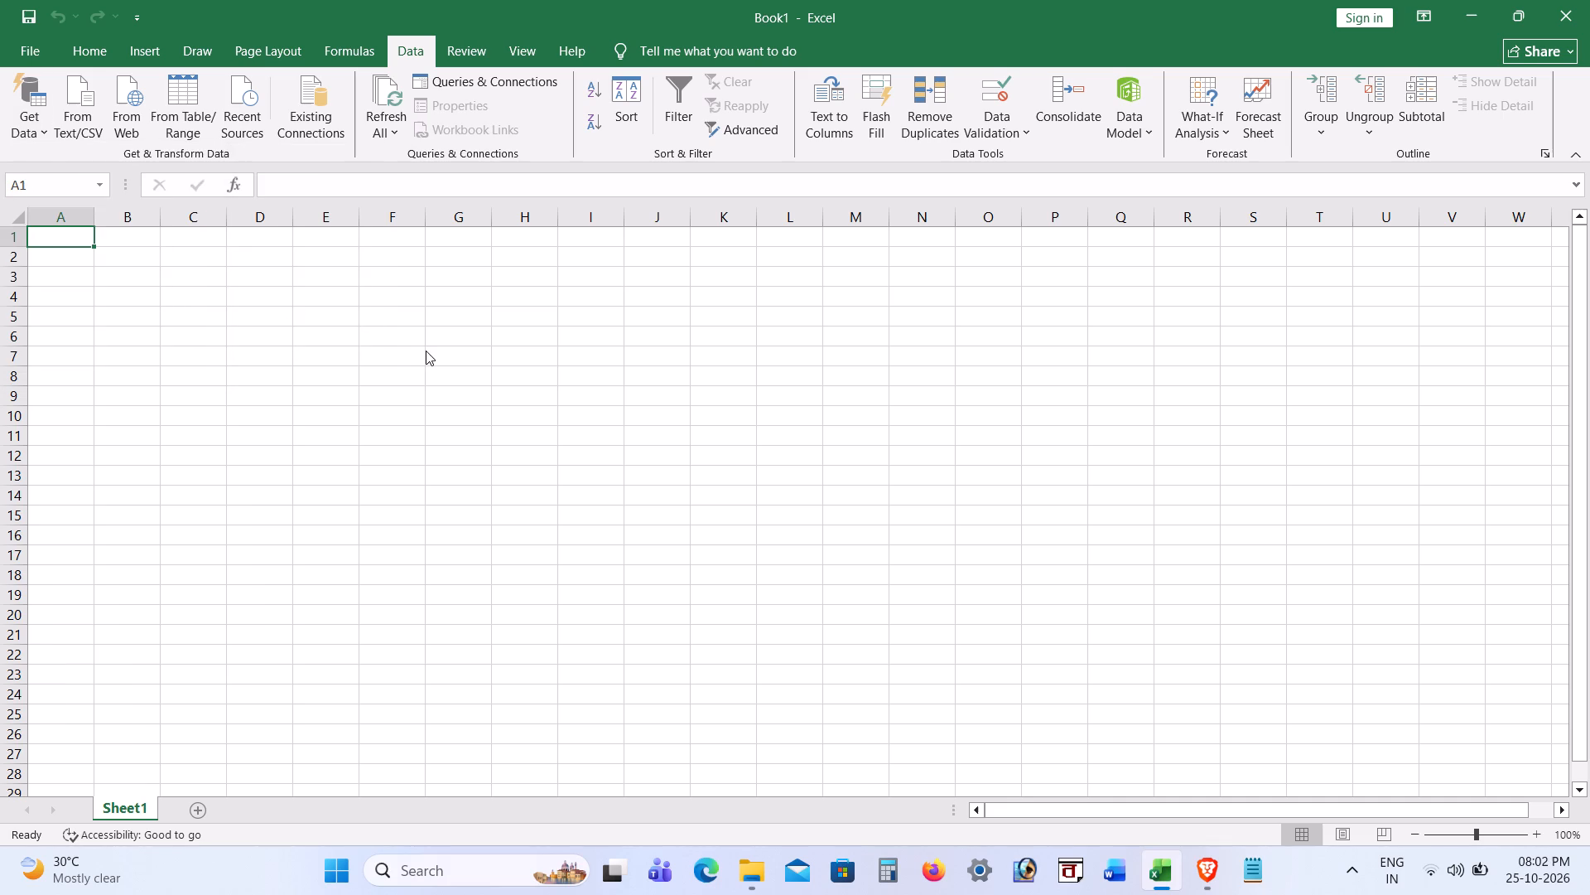
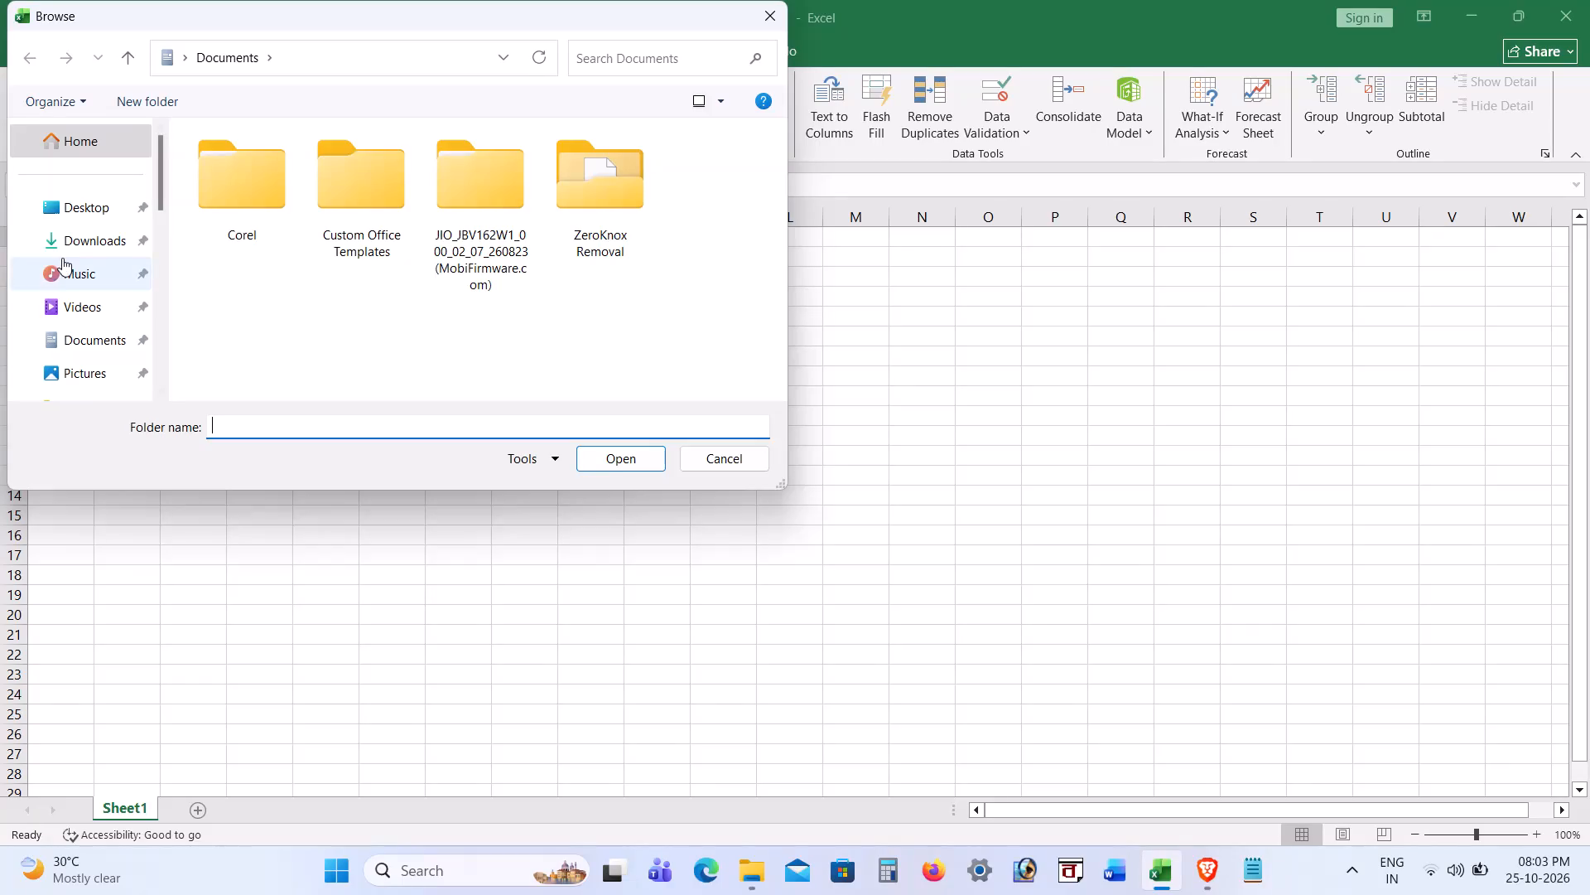
Choose the GlowCraft Amazon Sales-20261025T141333Z-1-001 folder in Downloads as the import source.
{"action": "left_click", "coordinate": [64, 235]}
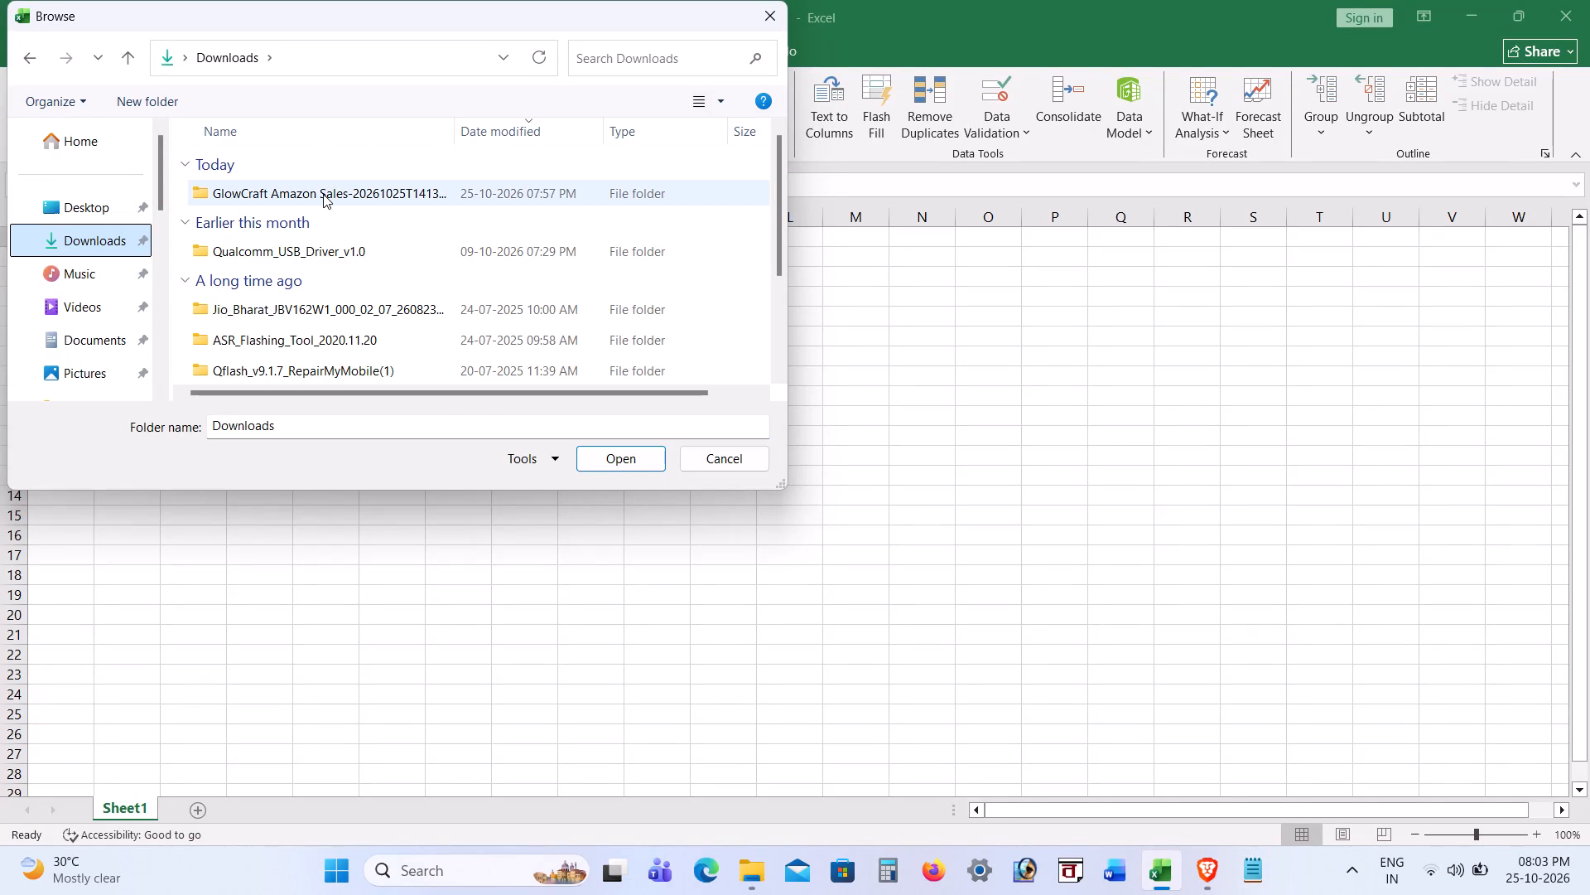
{"action": "left_click", "coordinate": [323, 194]}
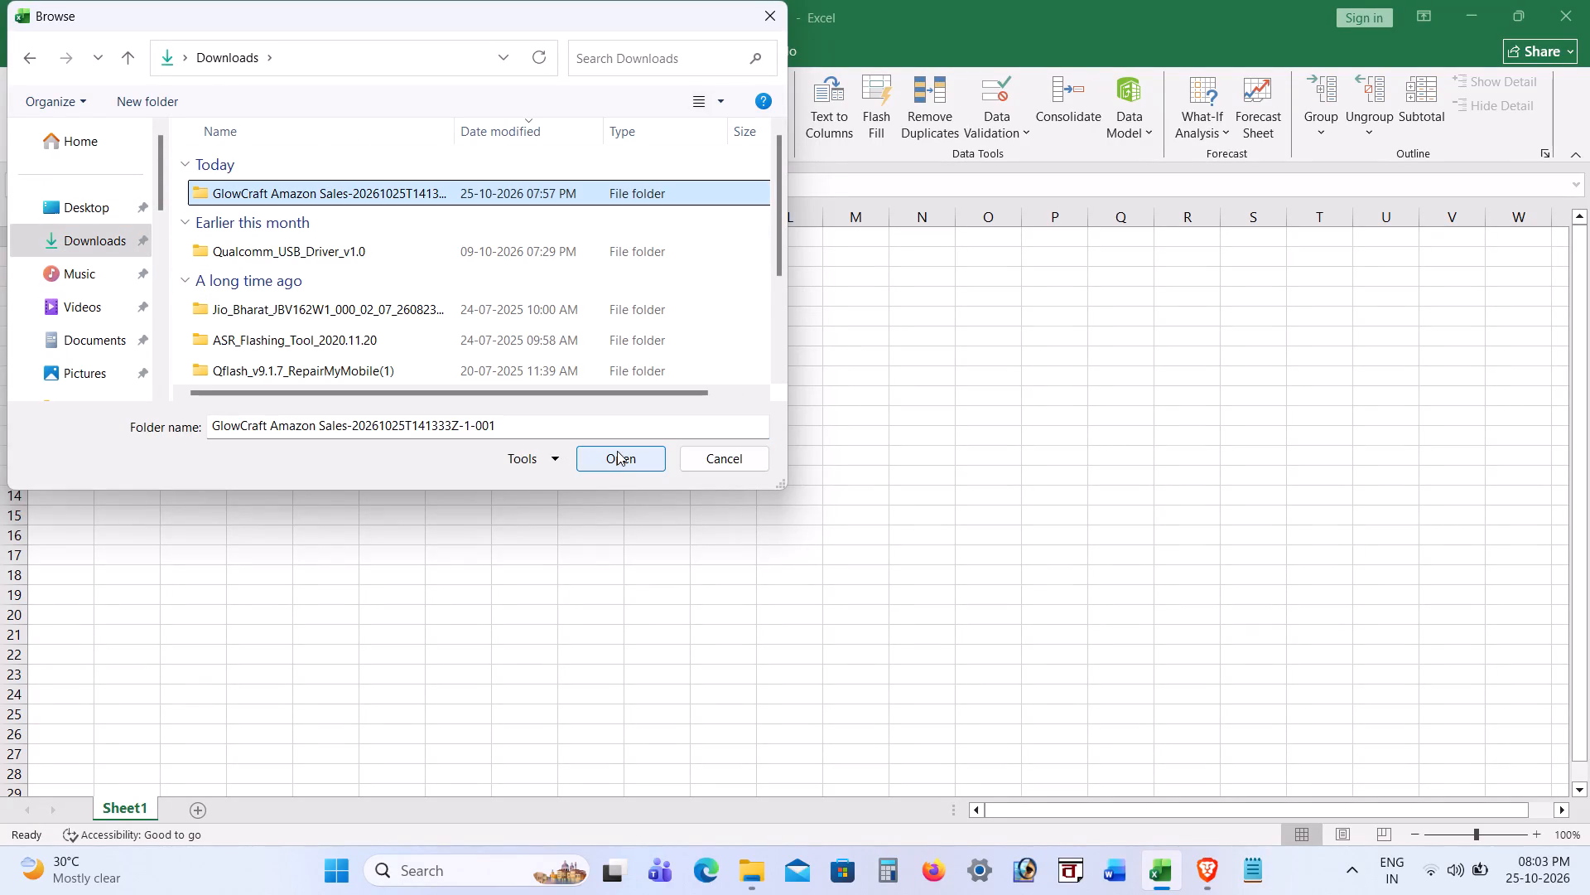
{"action": "left_click", "coordinate": [617, 451]}
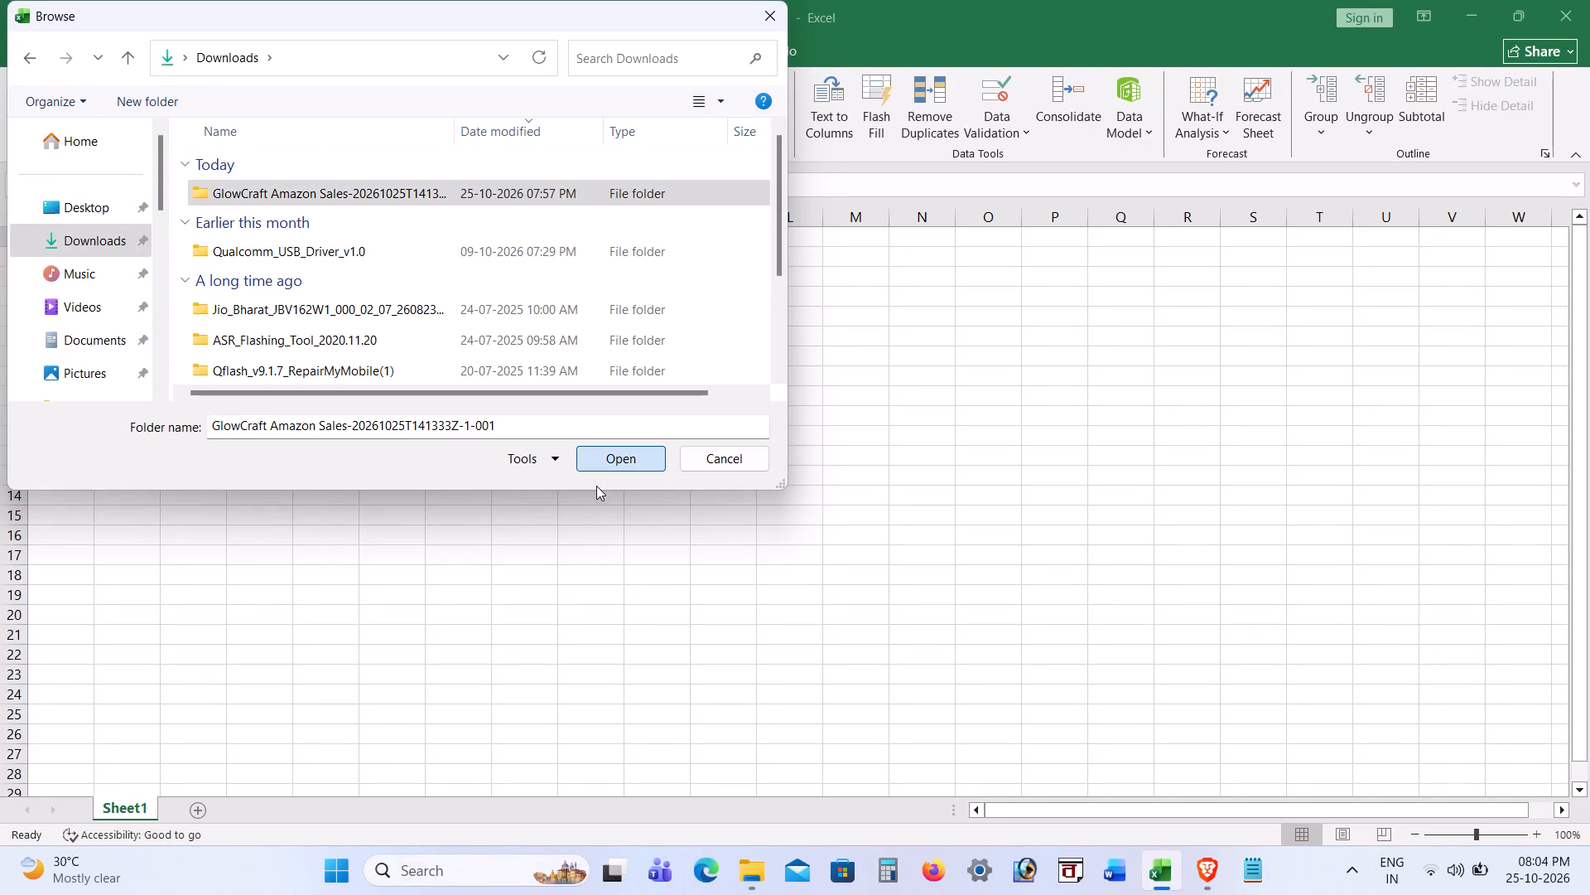
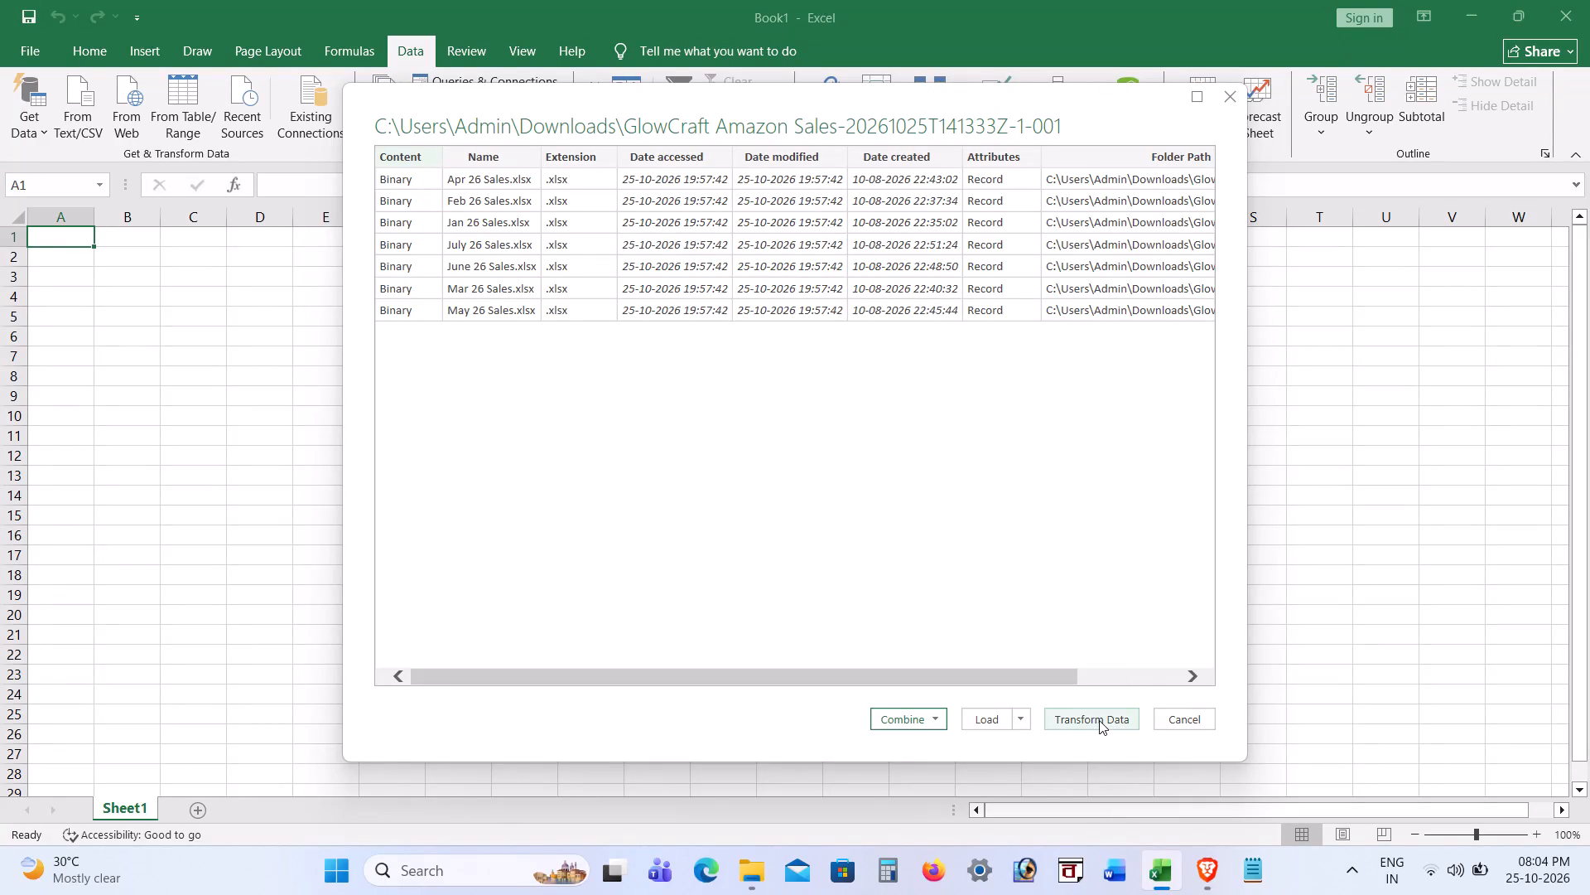
Open the GlowCraft folder's file list for transformation in the Power Query Editor.
{"action": "left_click", "coordinate": [1099, 720]}
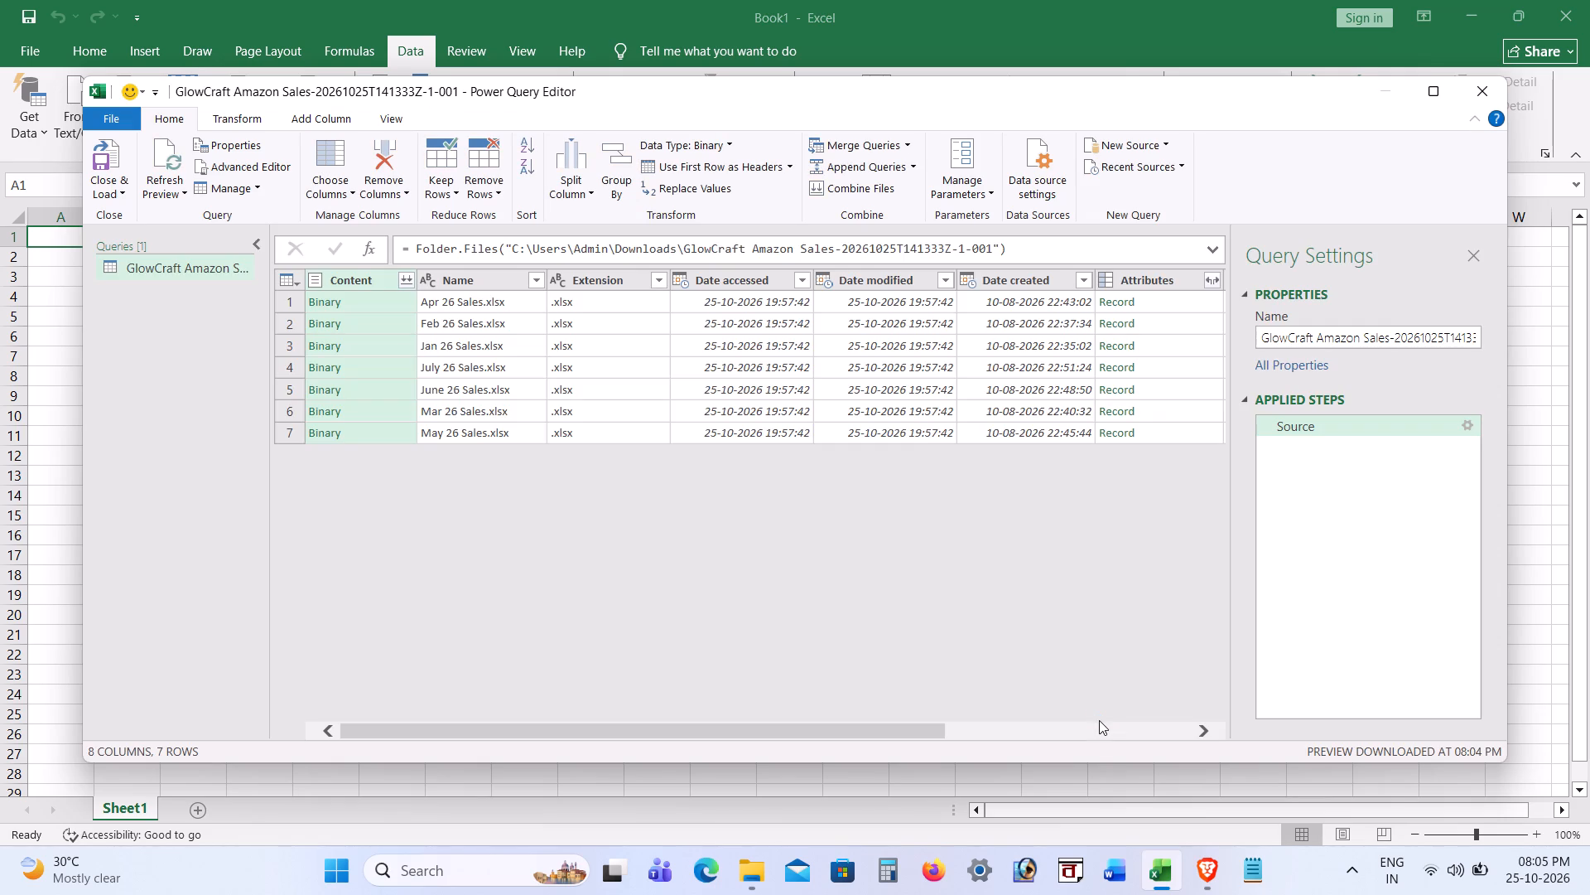
Switch to the Brave browser and bring up the YouTube video on Excel data entry work.
{"action": "left_click", "coordinate": [1207, 870]}
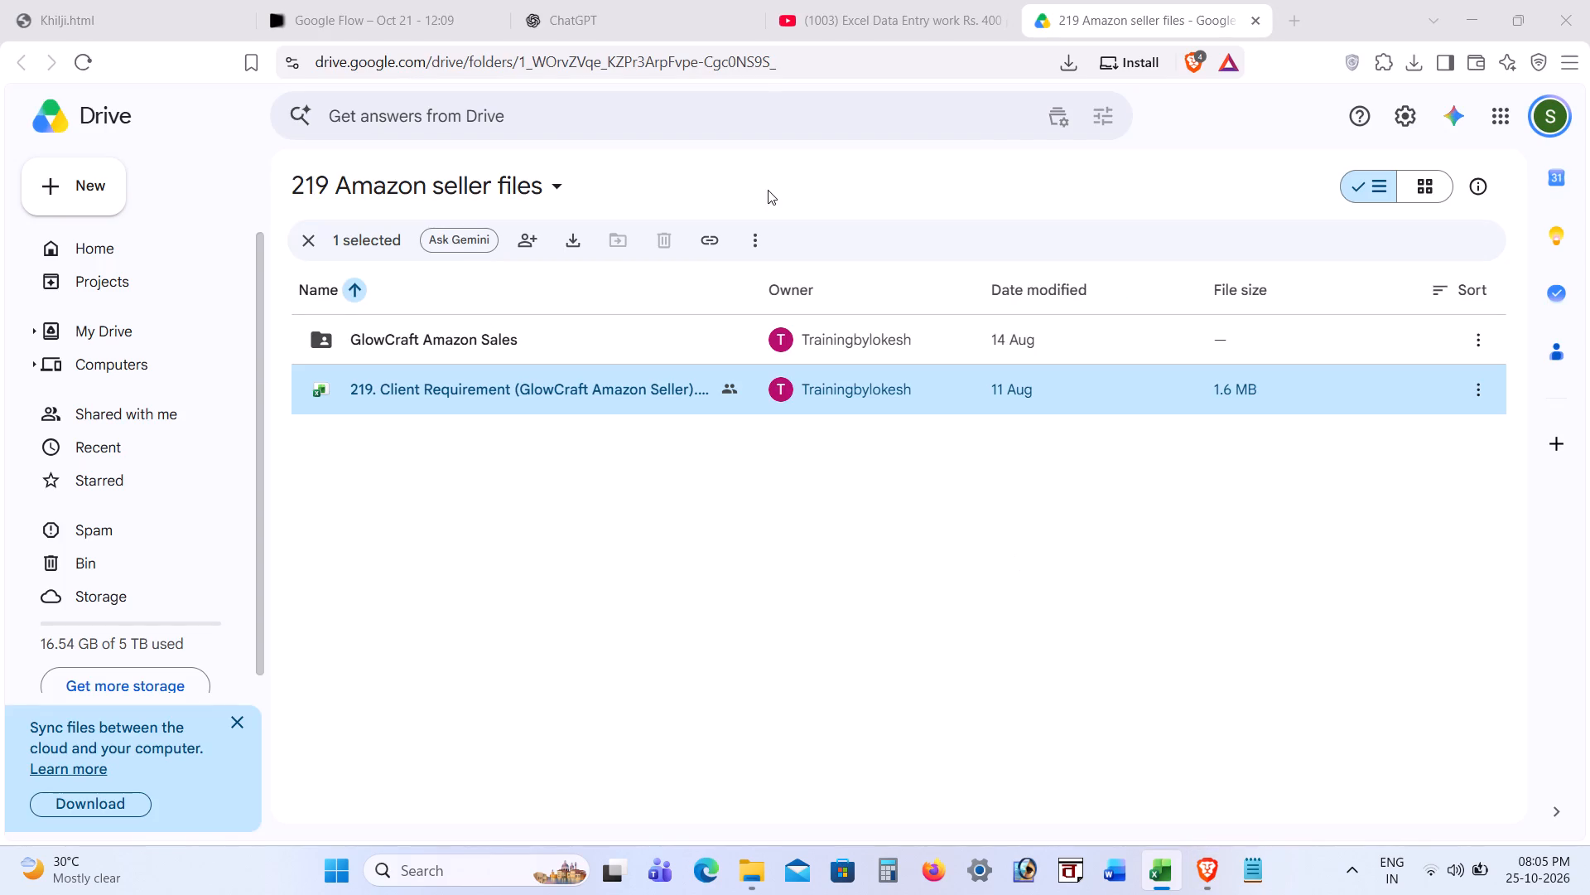
{"action": "left_click", "coordinate": [866, 12]}
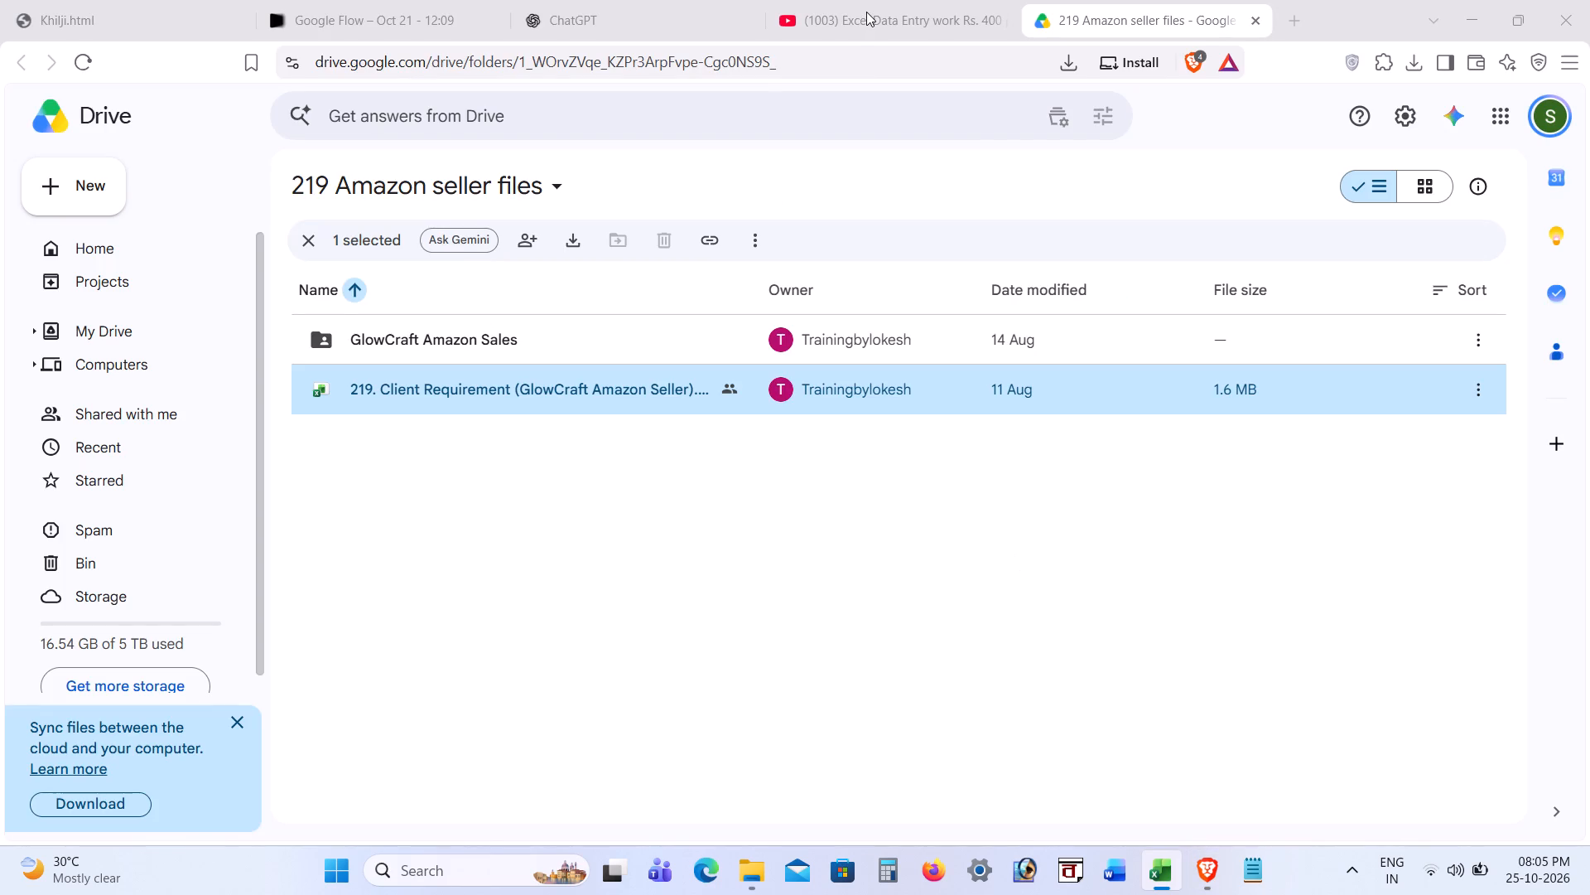
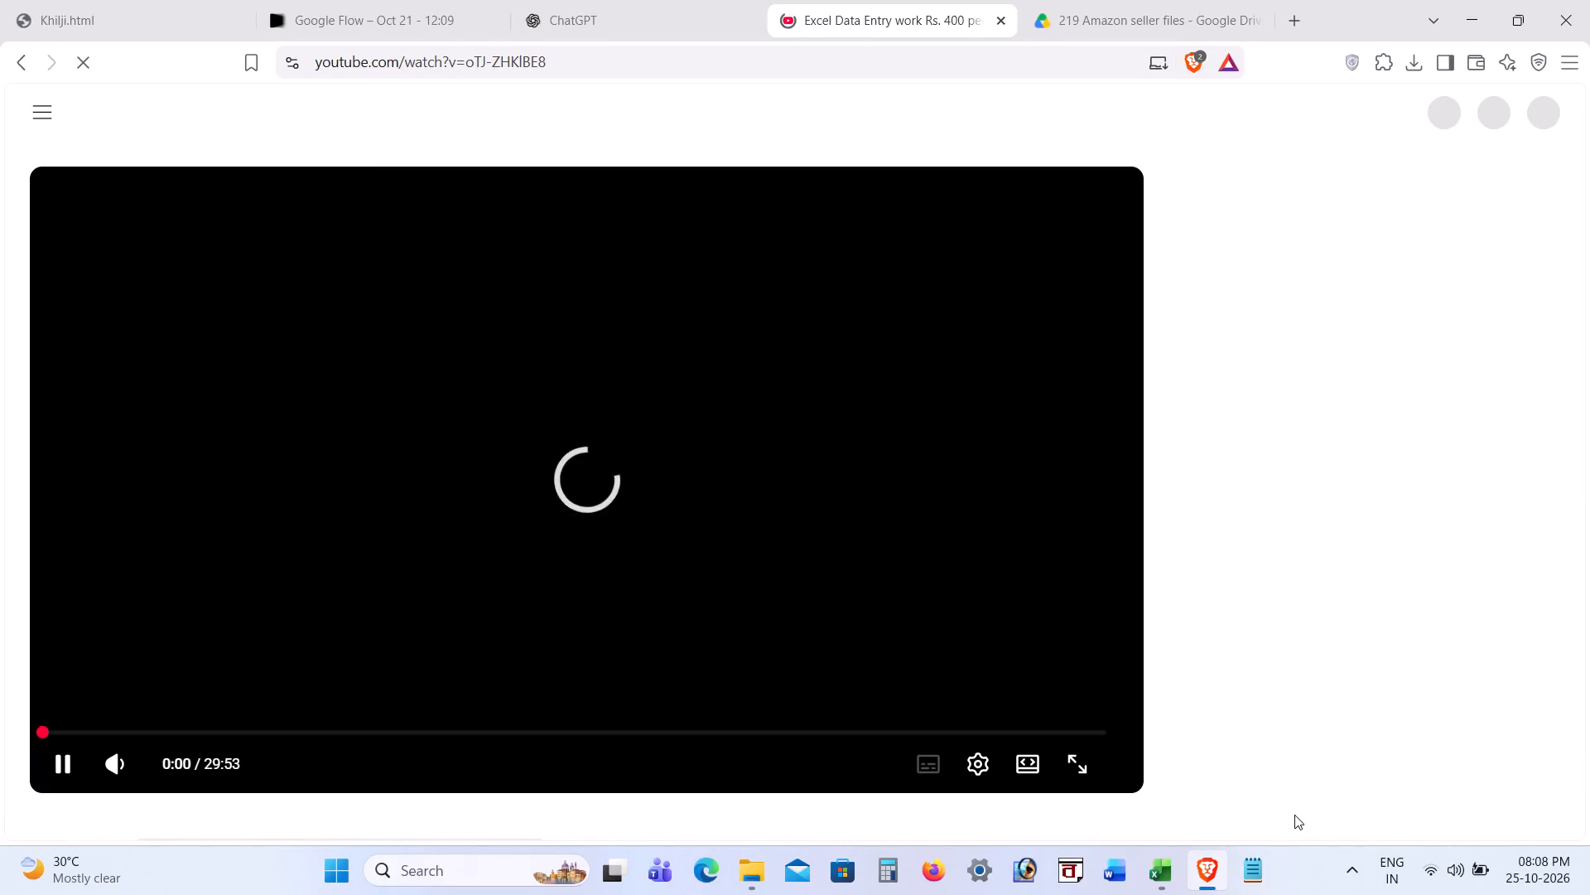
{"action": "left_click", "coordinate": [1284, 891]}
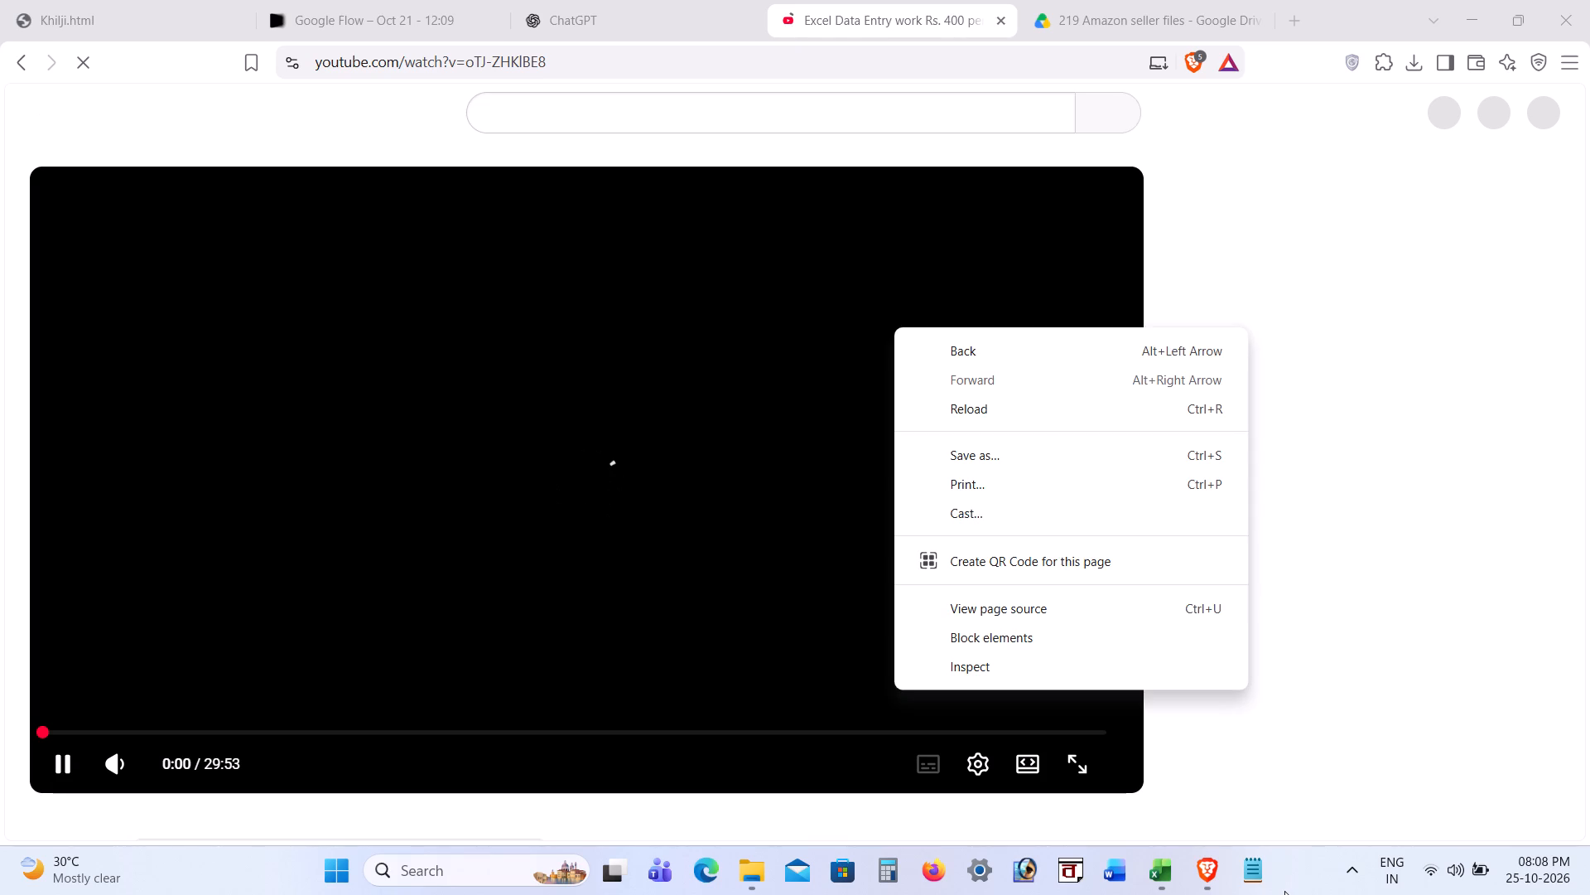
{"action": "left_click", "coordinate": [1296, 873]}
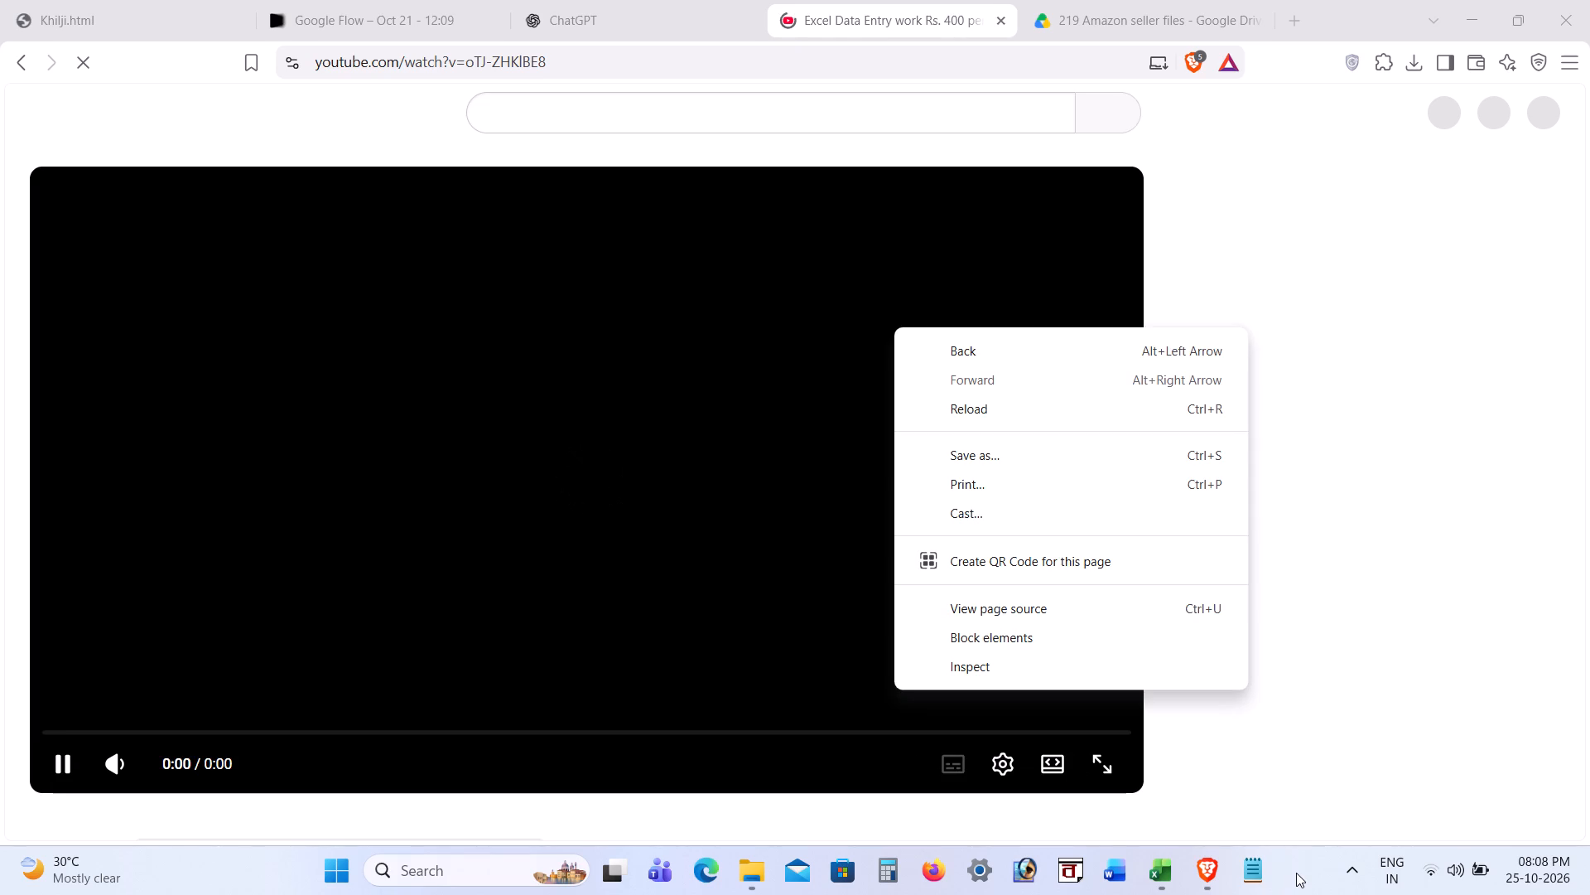
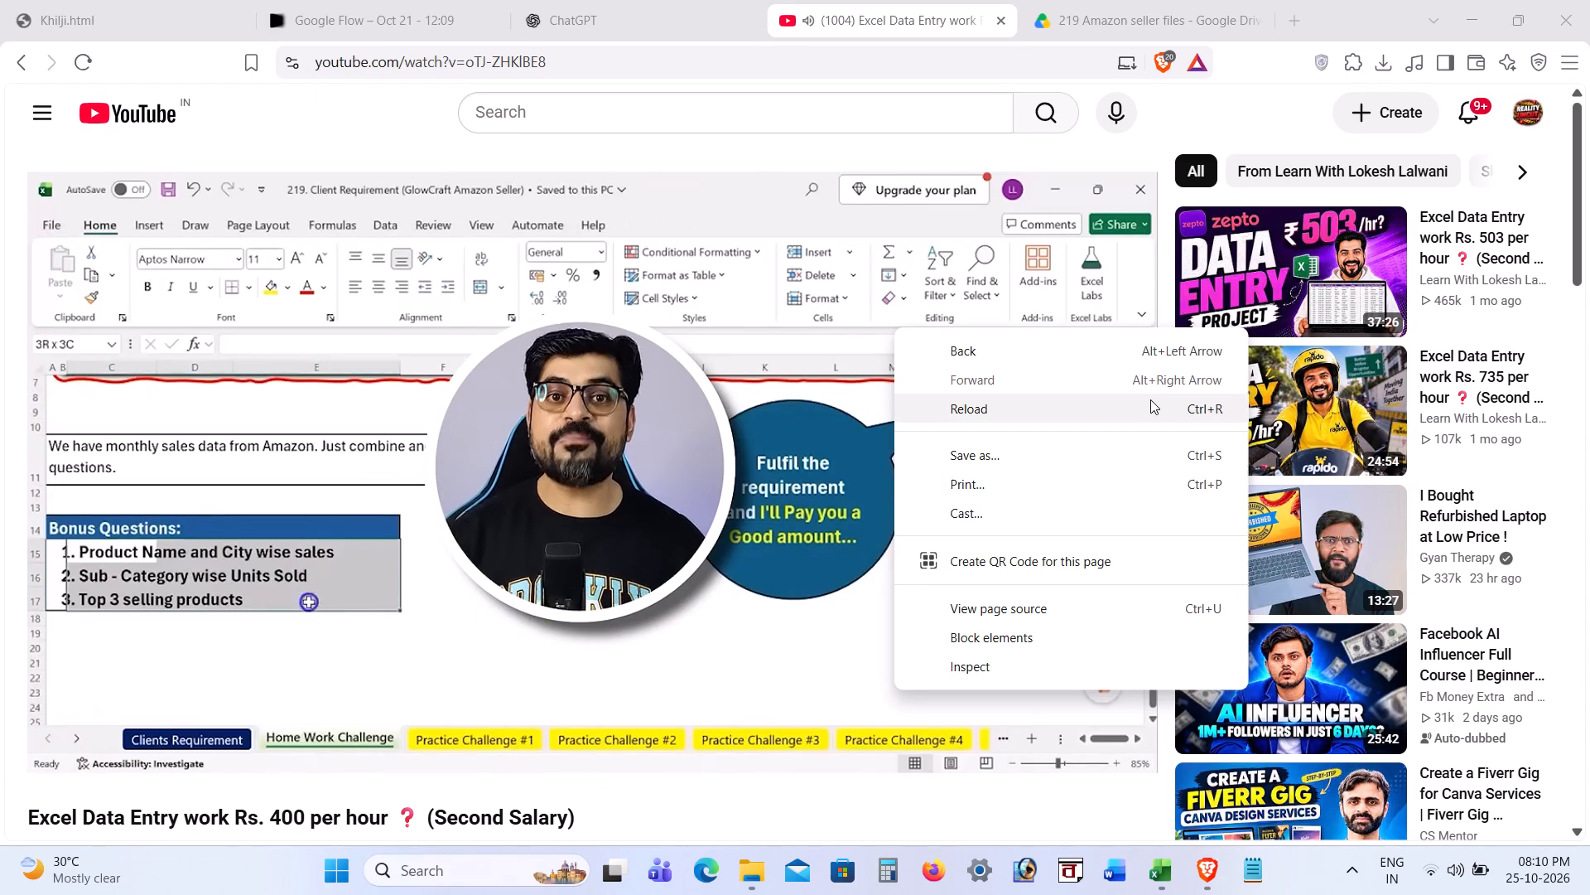
Skip forward in the YouTube Excel data entry video, past 8:50, to the demonstration of getting data from a folder.
{"action": "left_click", "coordinate": [1348, 14]}
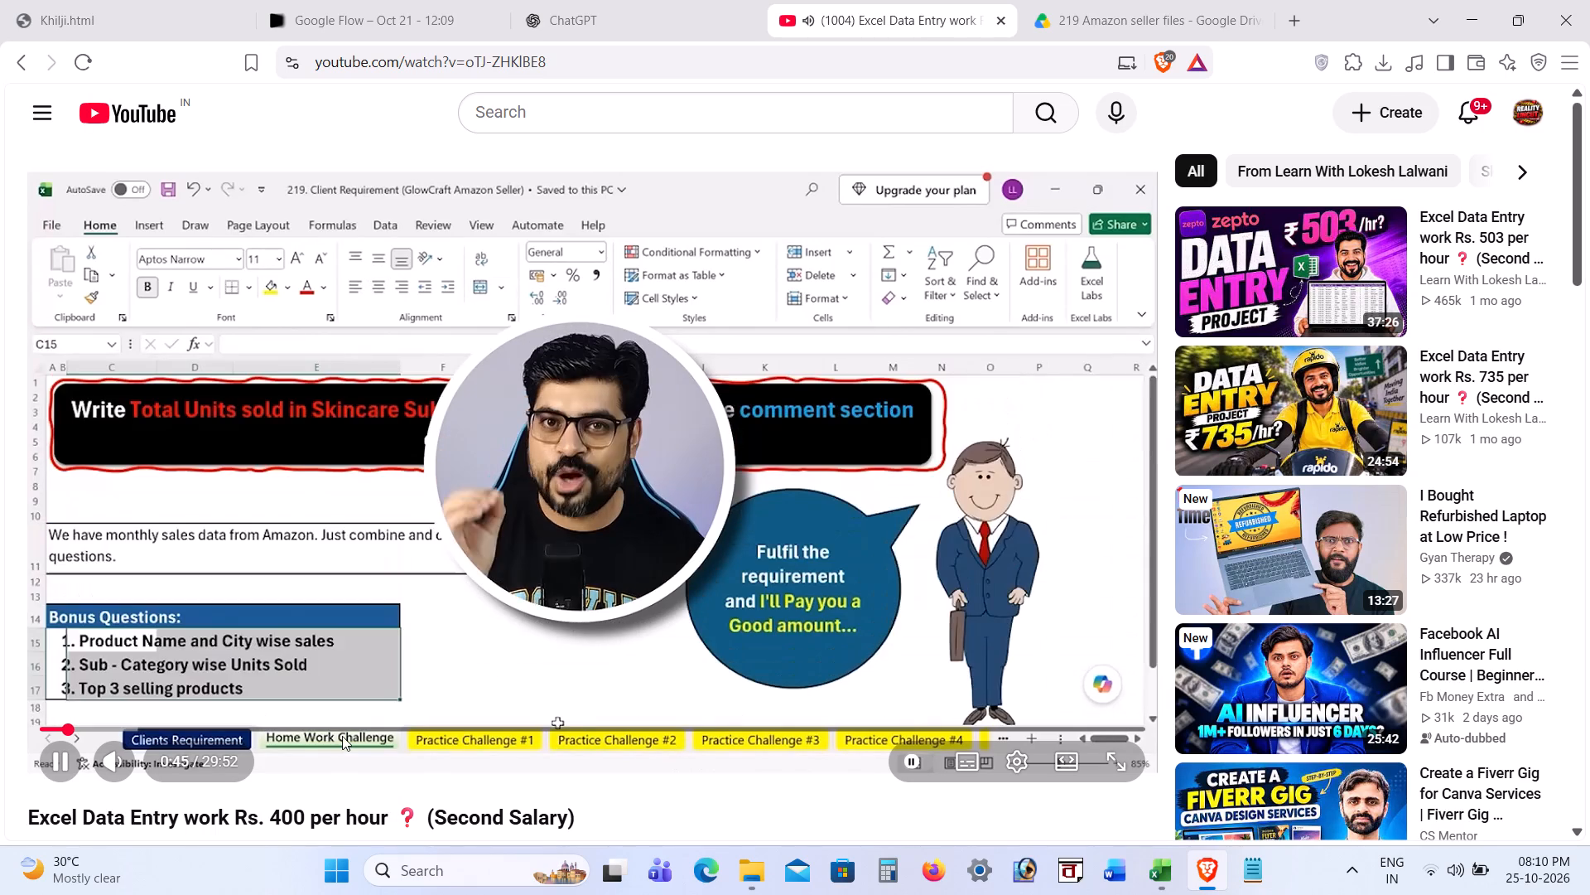
{"action": "left_click", "coordinate": [350, 726]}
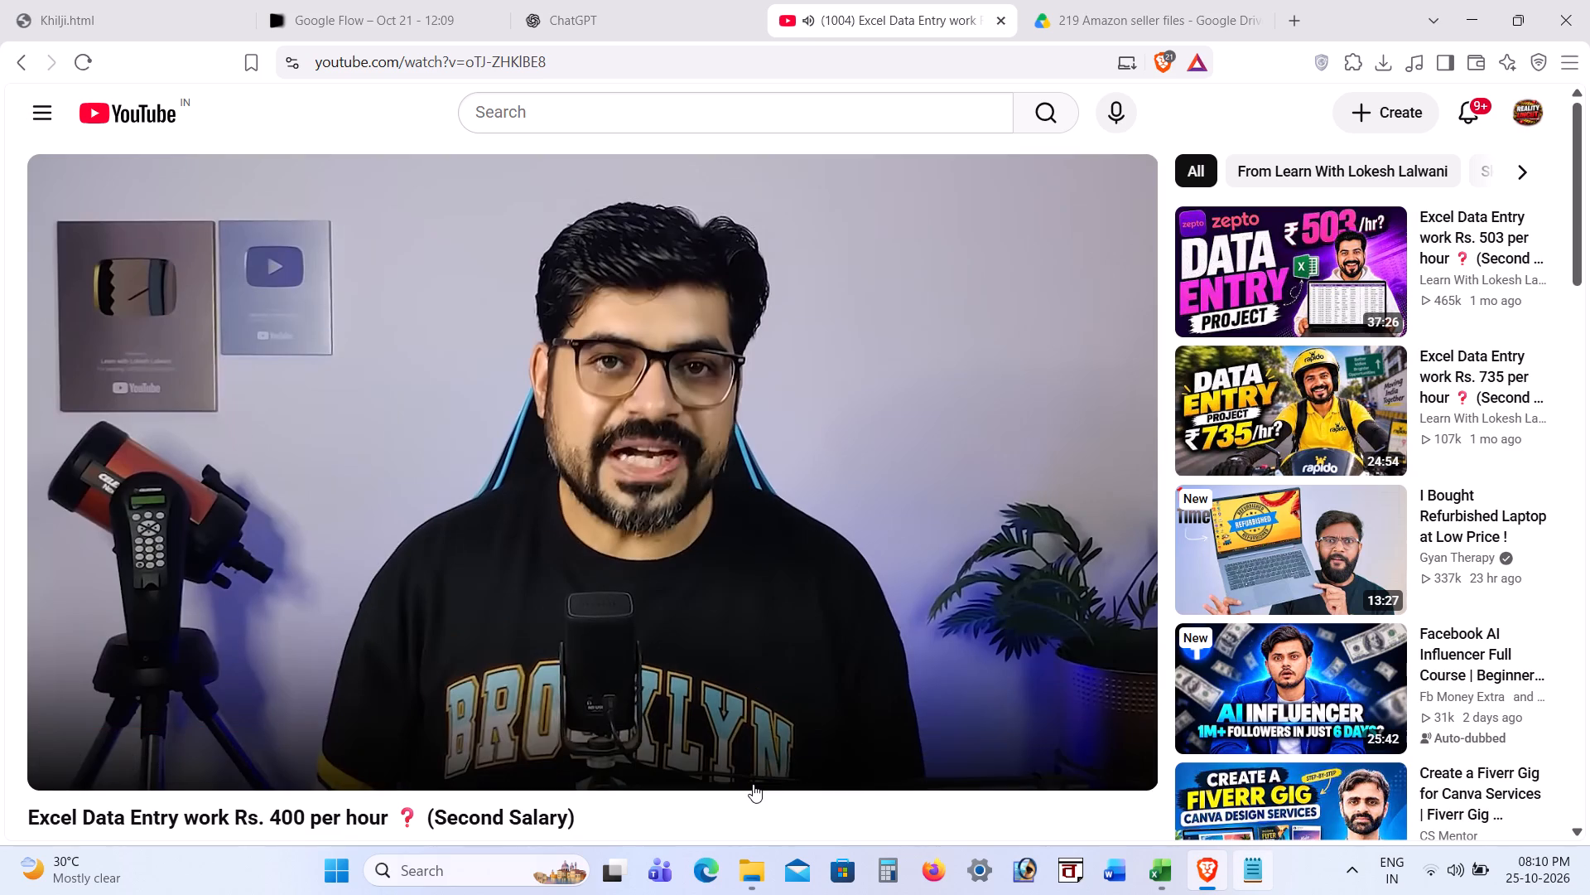
{"action": "left_click", "coordinate": [368, 727]}
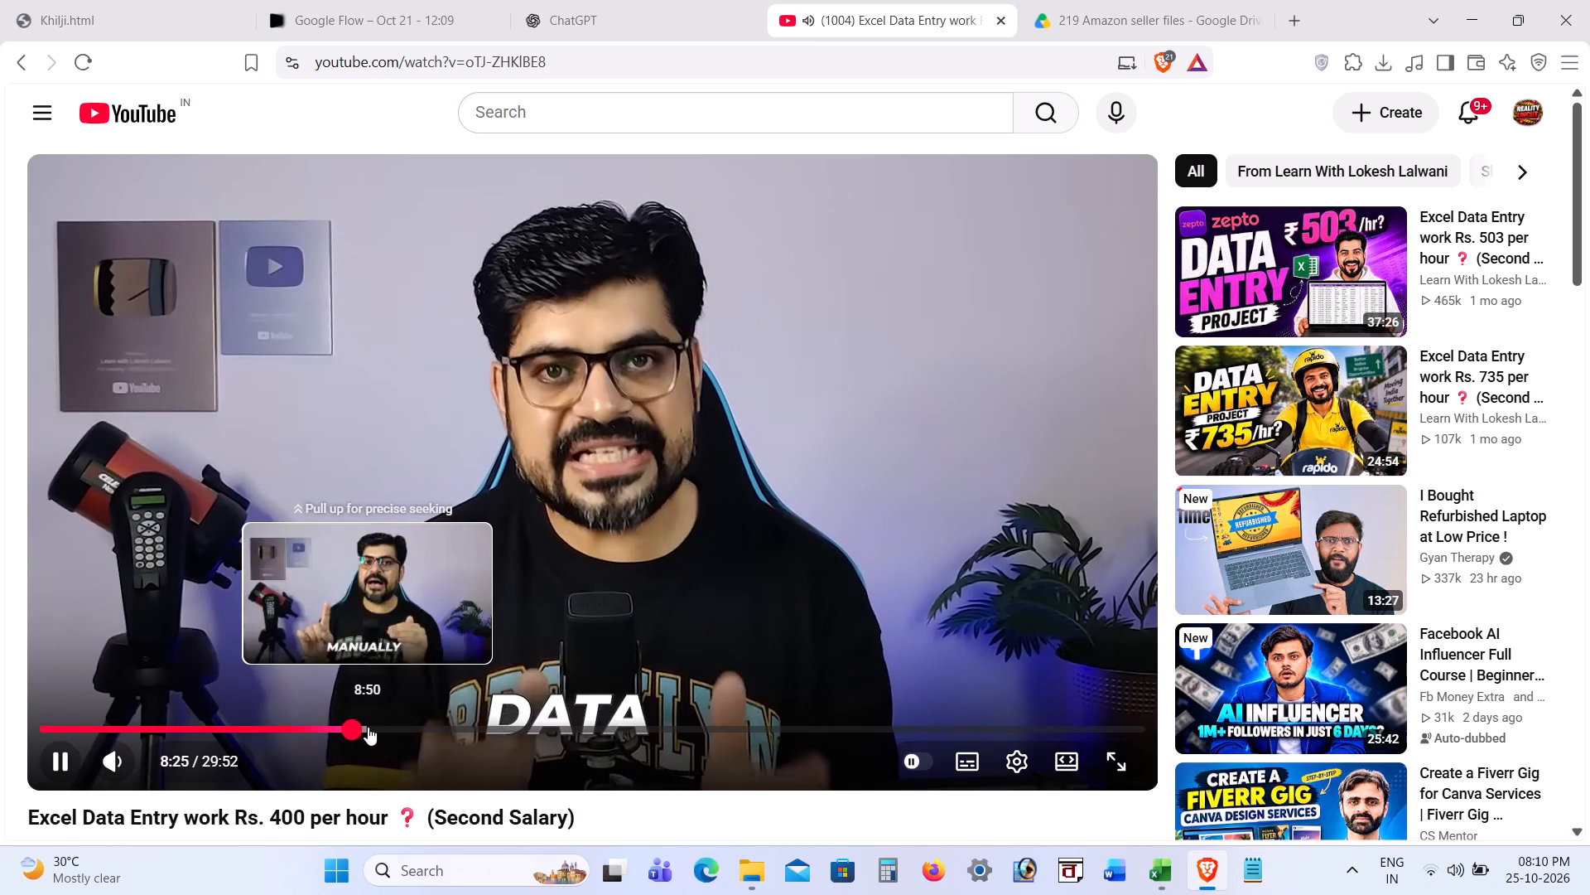
{"action": "left_click", "coordinate": [407, 728]}
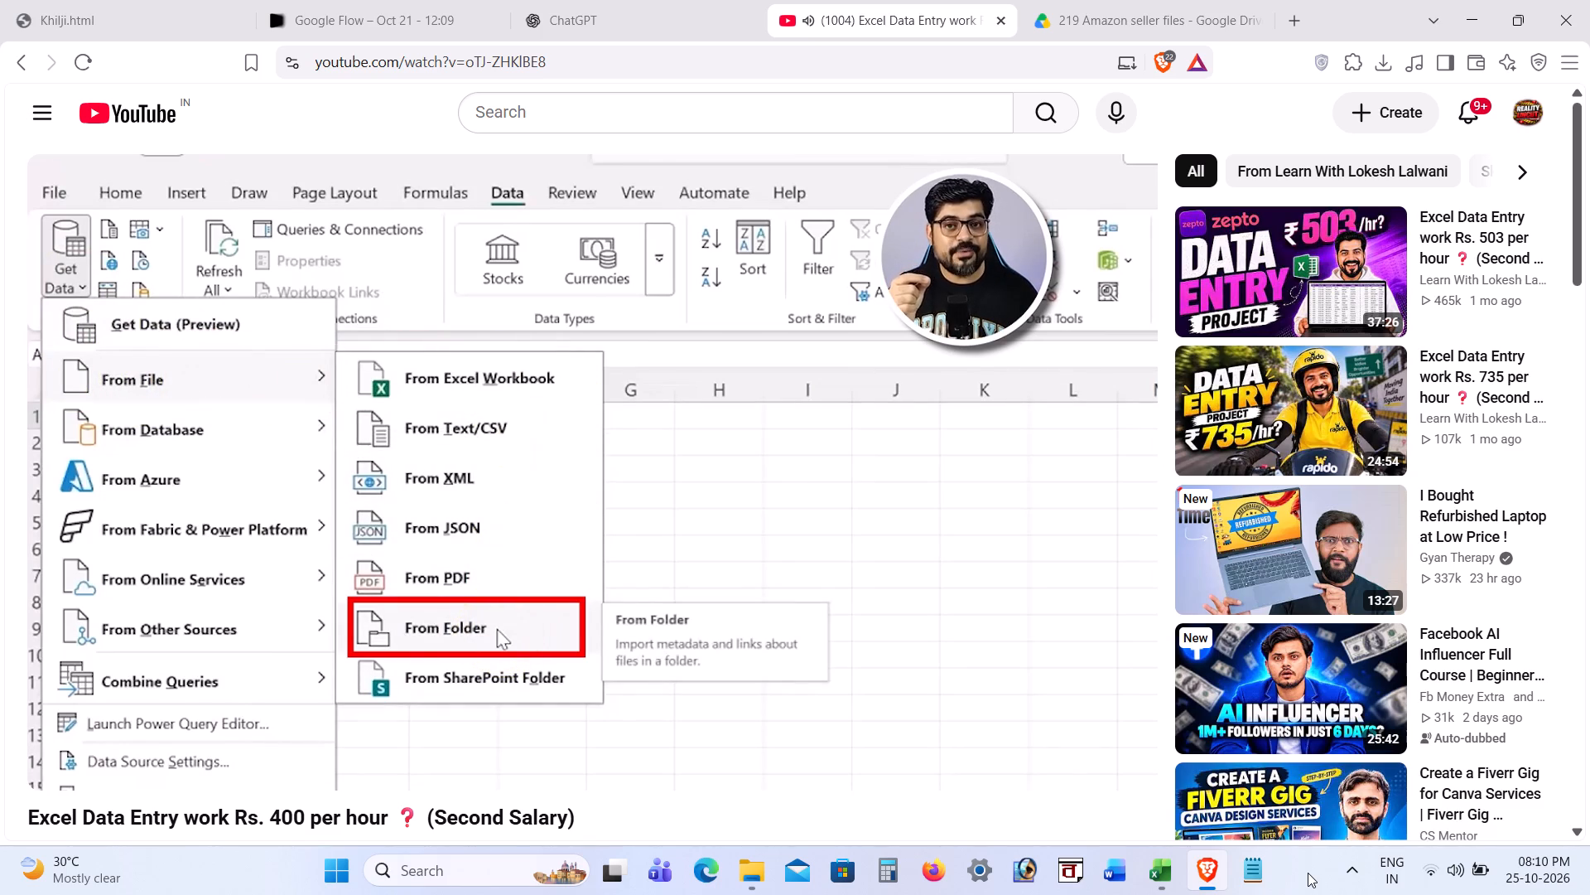
{"action": "key", "text": "Right"}
{"action": "key", "text": "Right"}
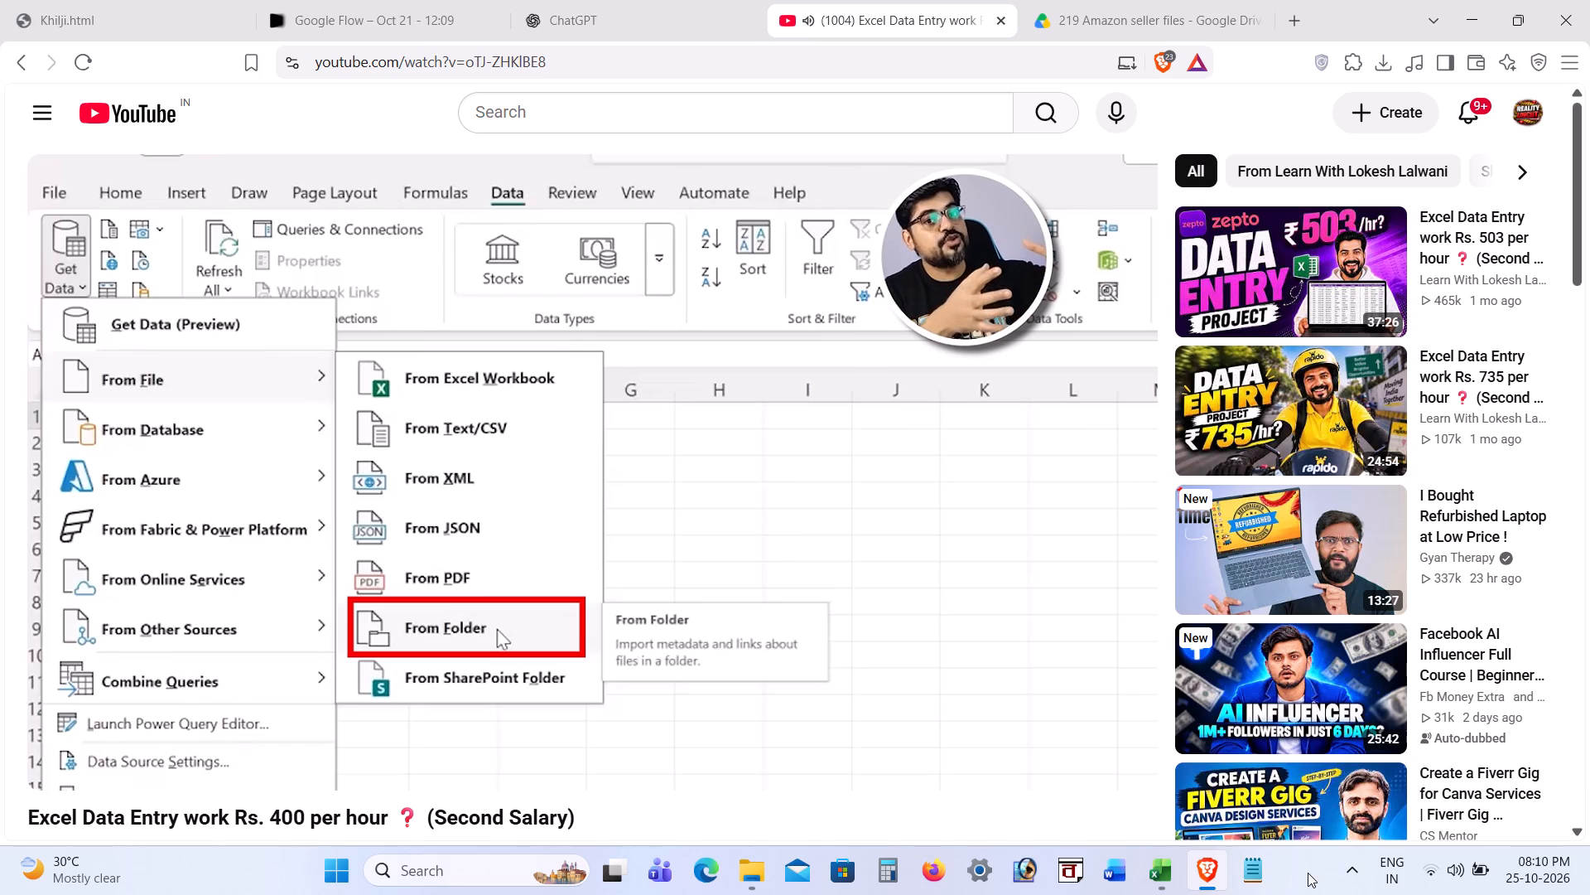
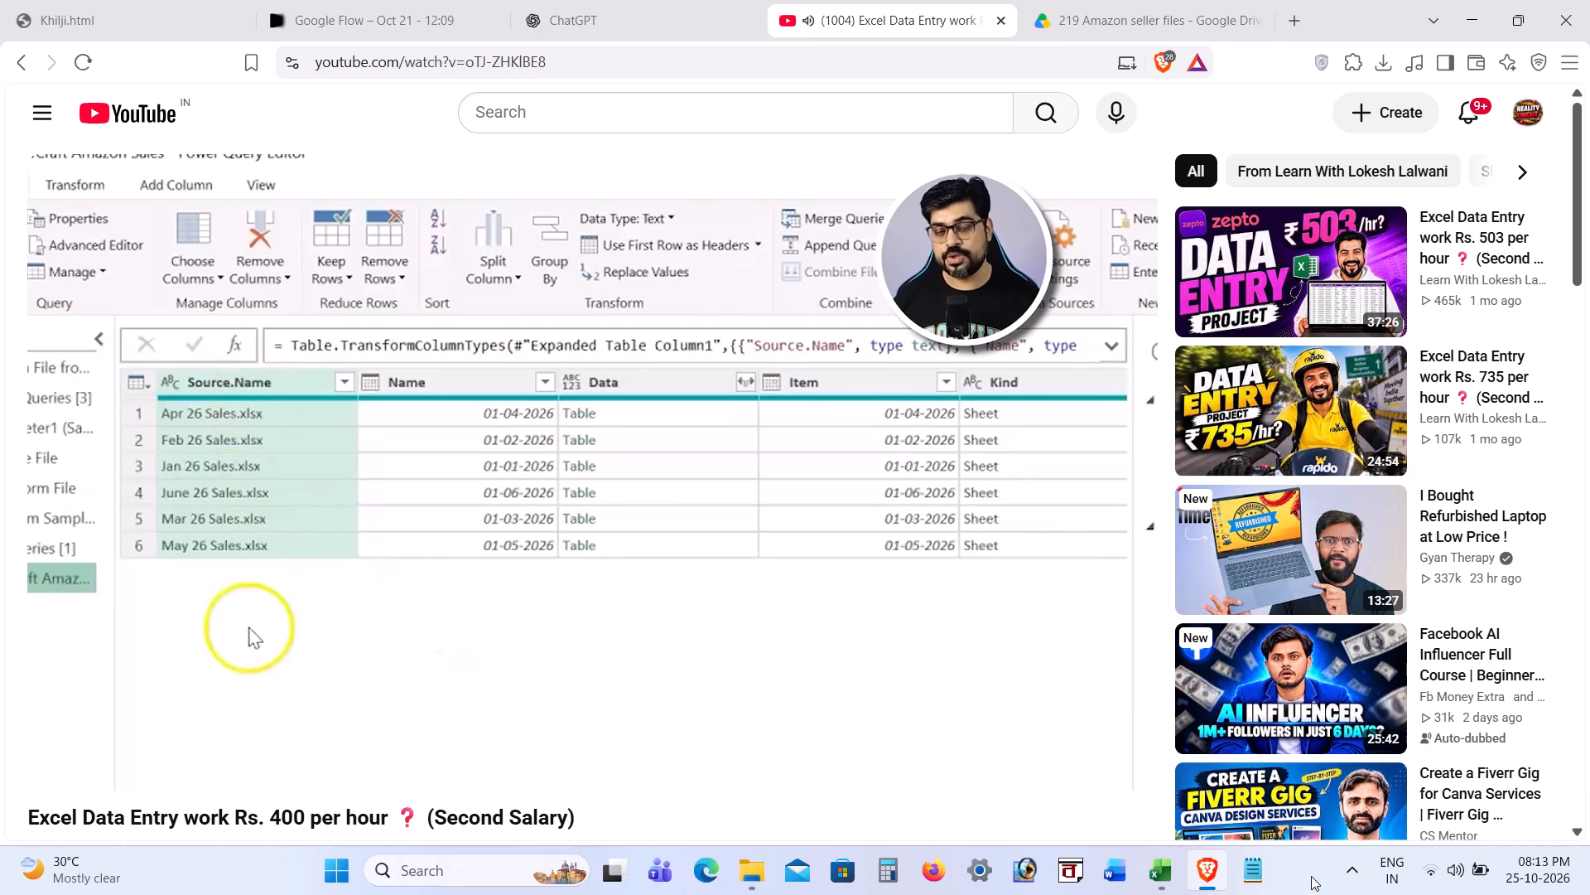
Pause the video, switch to Excel's Power Query Editor and start Combine Files on the GlowCraft Amazon Sales query's Content column.
{"action": "key", "text": "space"}
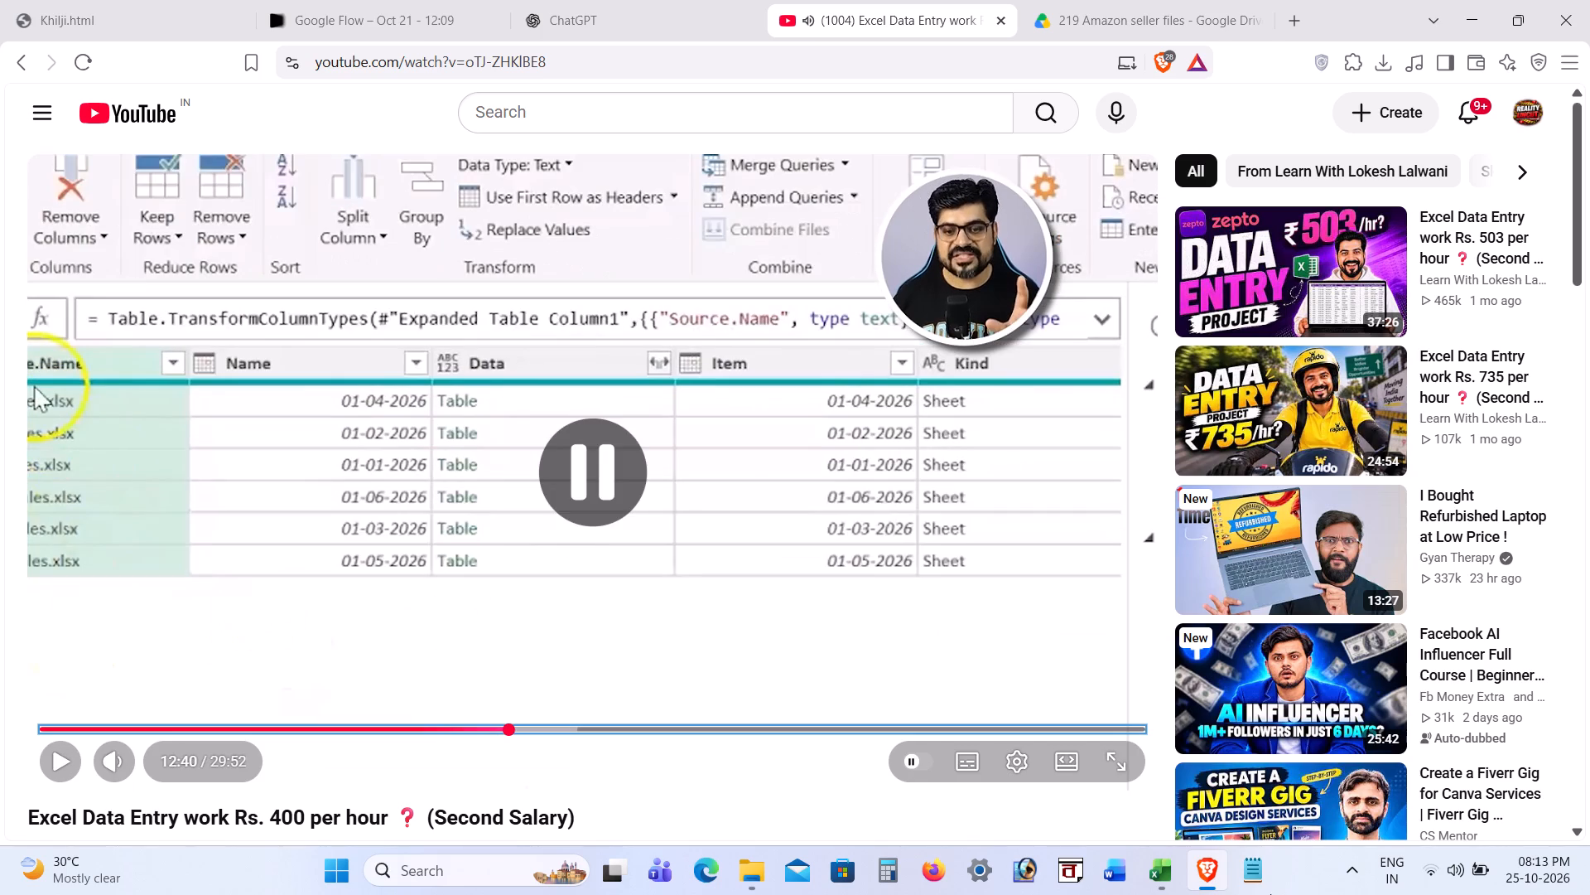
{"action": "left_click", "coordinate": [1161, 862]}
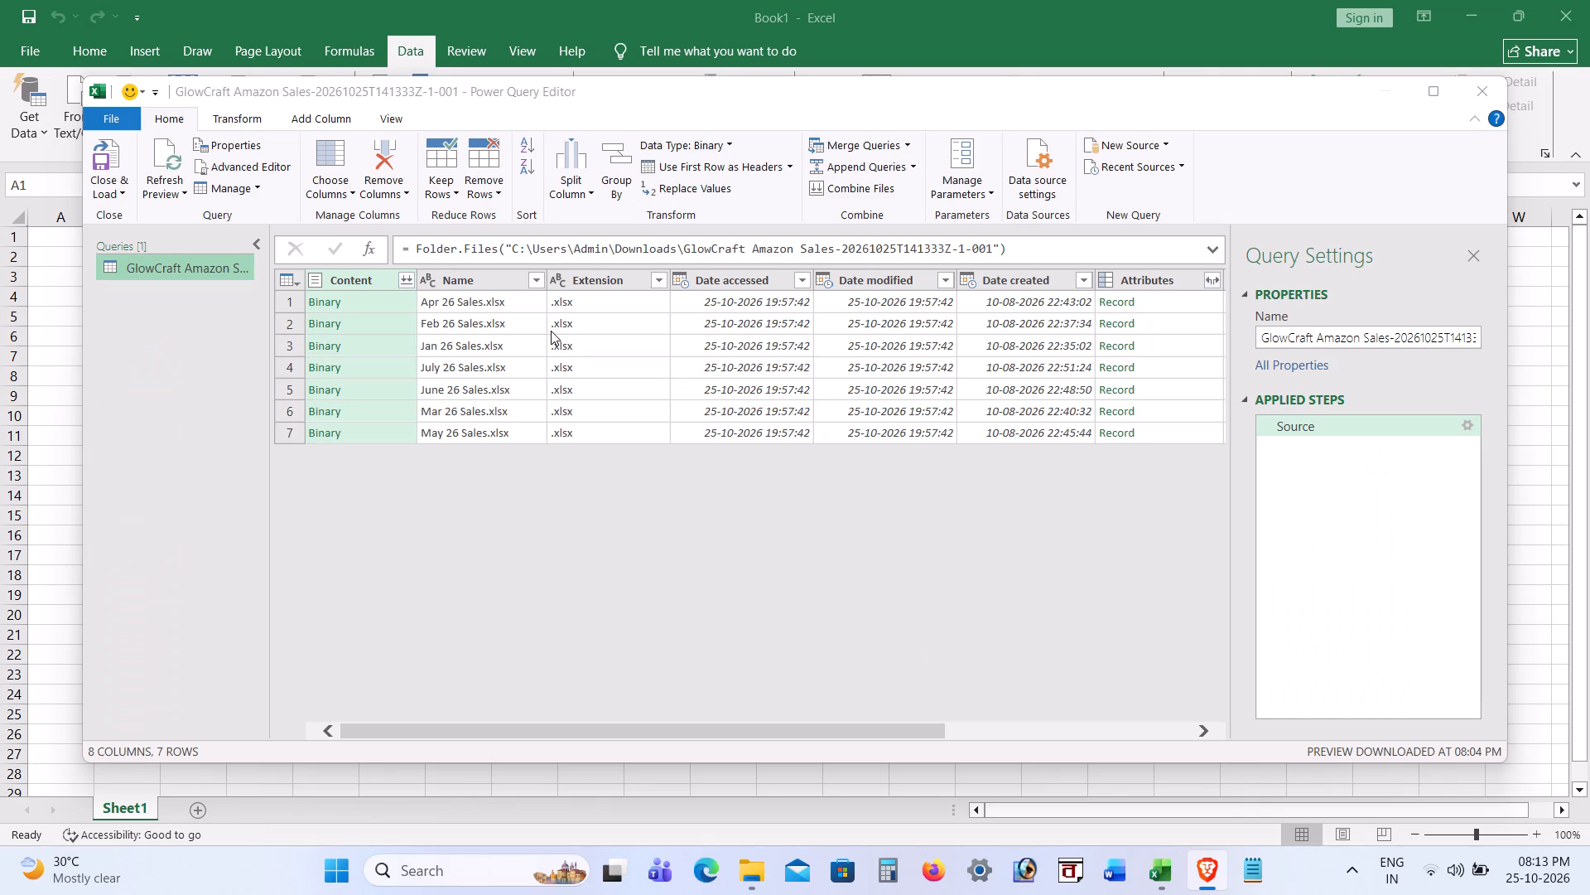
{"action": "left_click", "coordinate": [405, 278]}
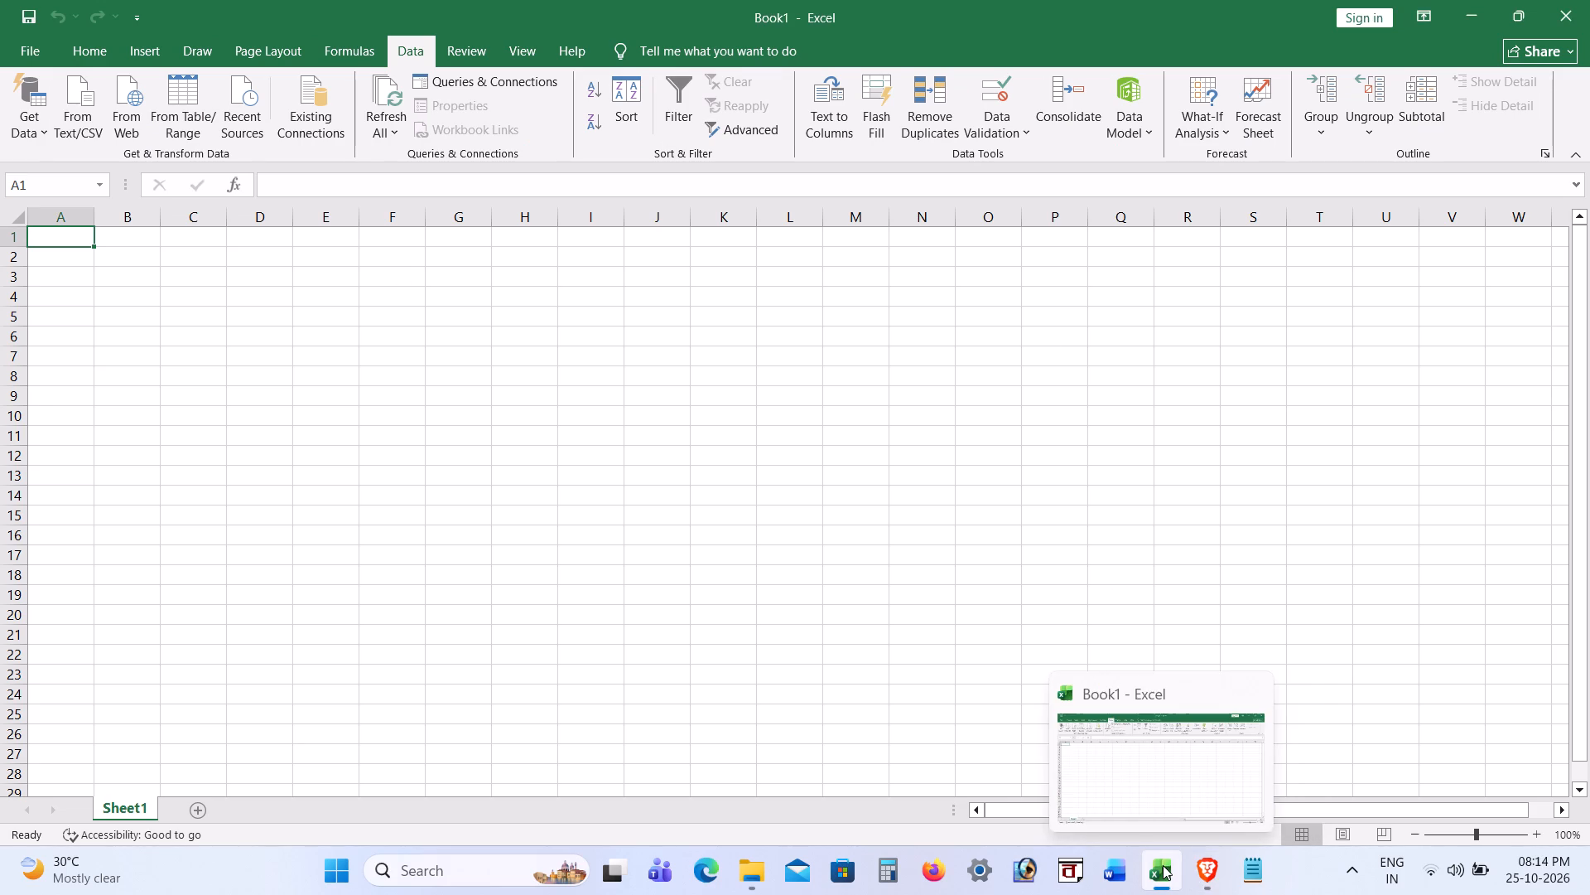
{"action": "left_click", "coordinate": [1177, 791]}
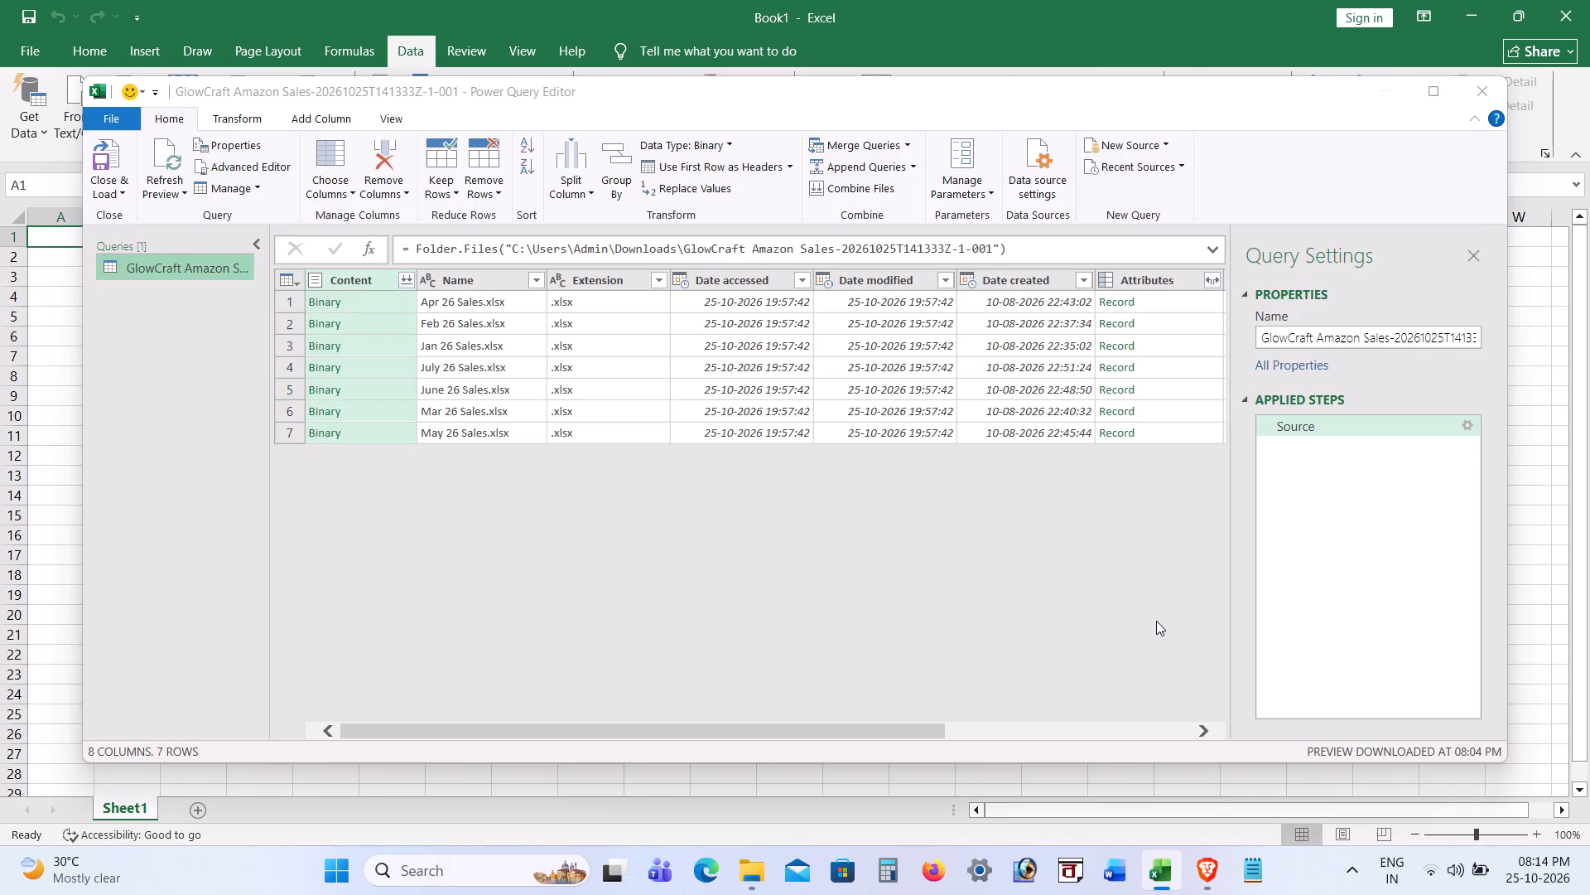
{"action": "left_click", "coordinate": [406, 278]}
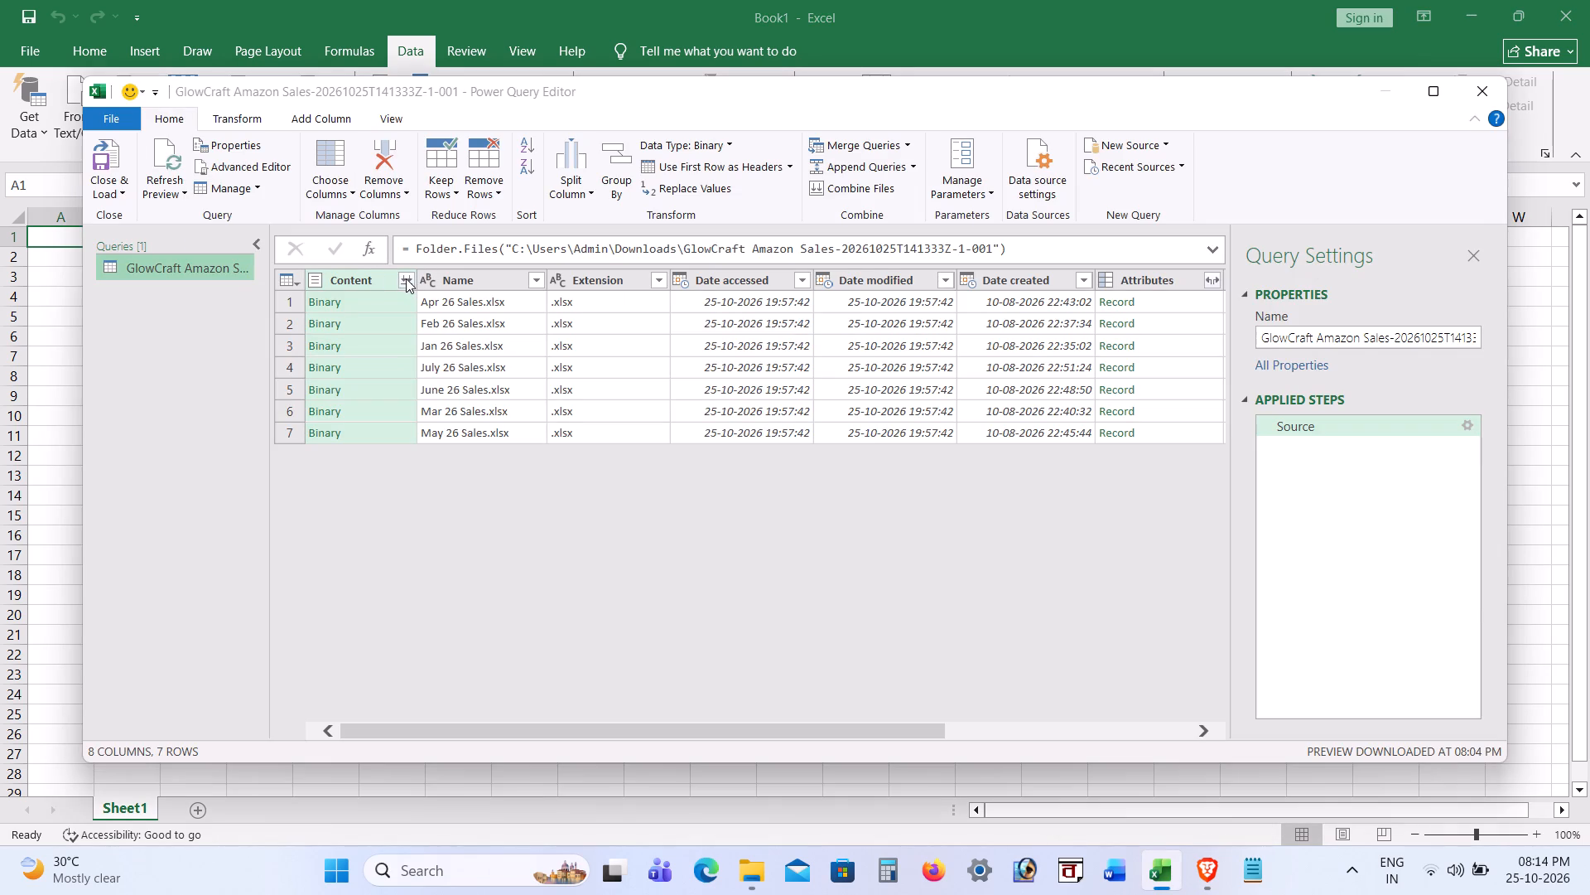
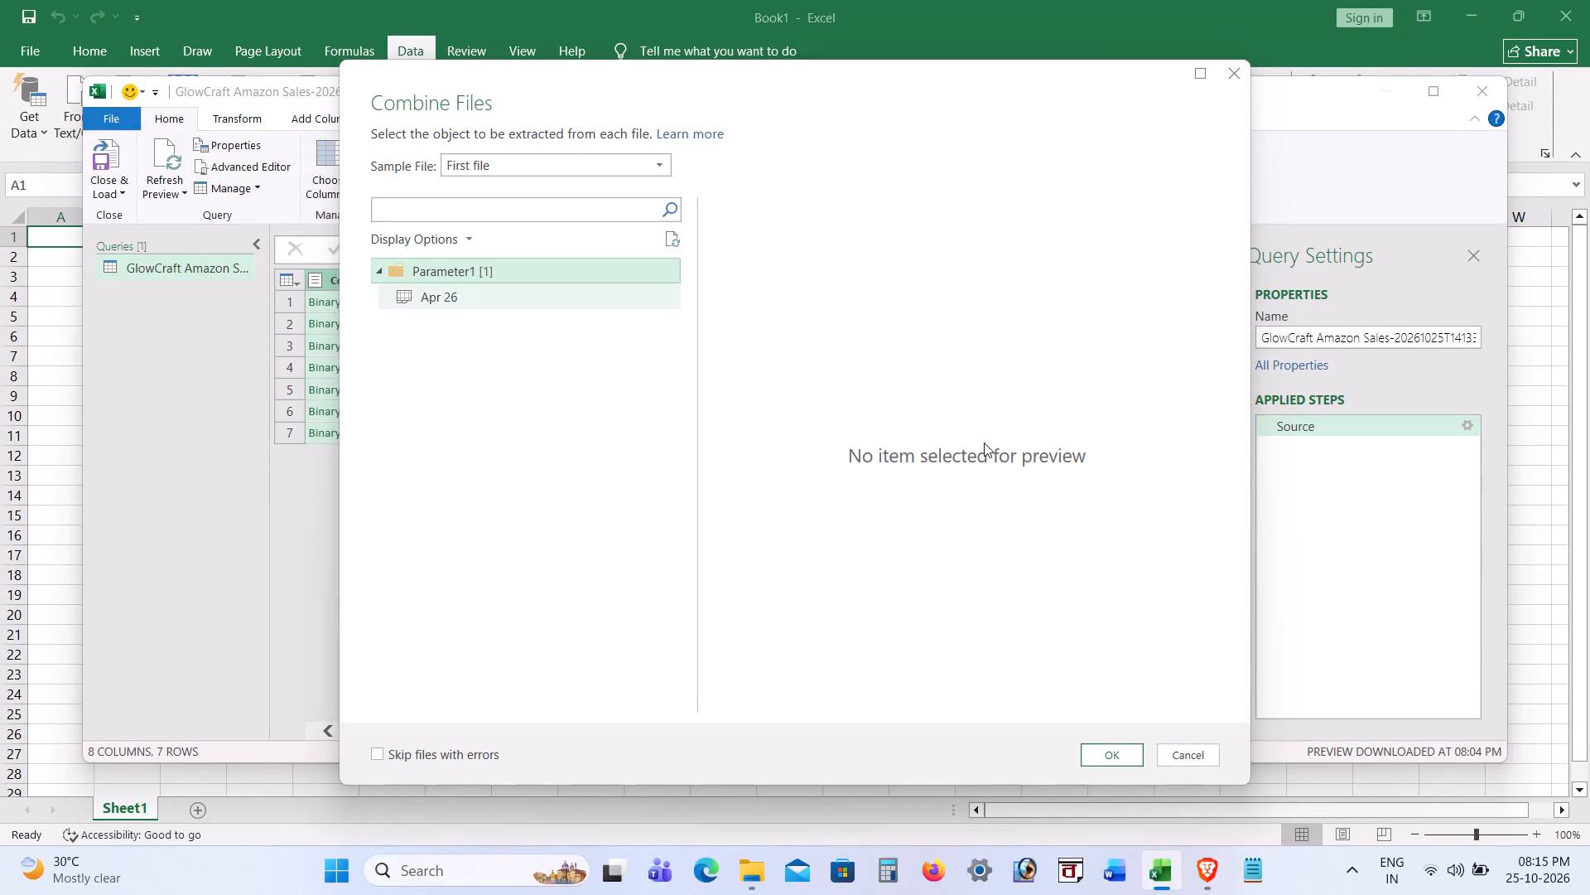
Combine the files with the first file as the sample and Parameter1 as the object to extract.
{"action": "left_click", "coordinate": [1113, 757]}
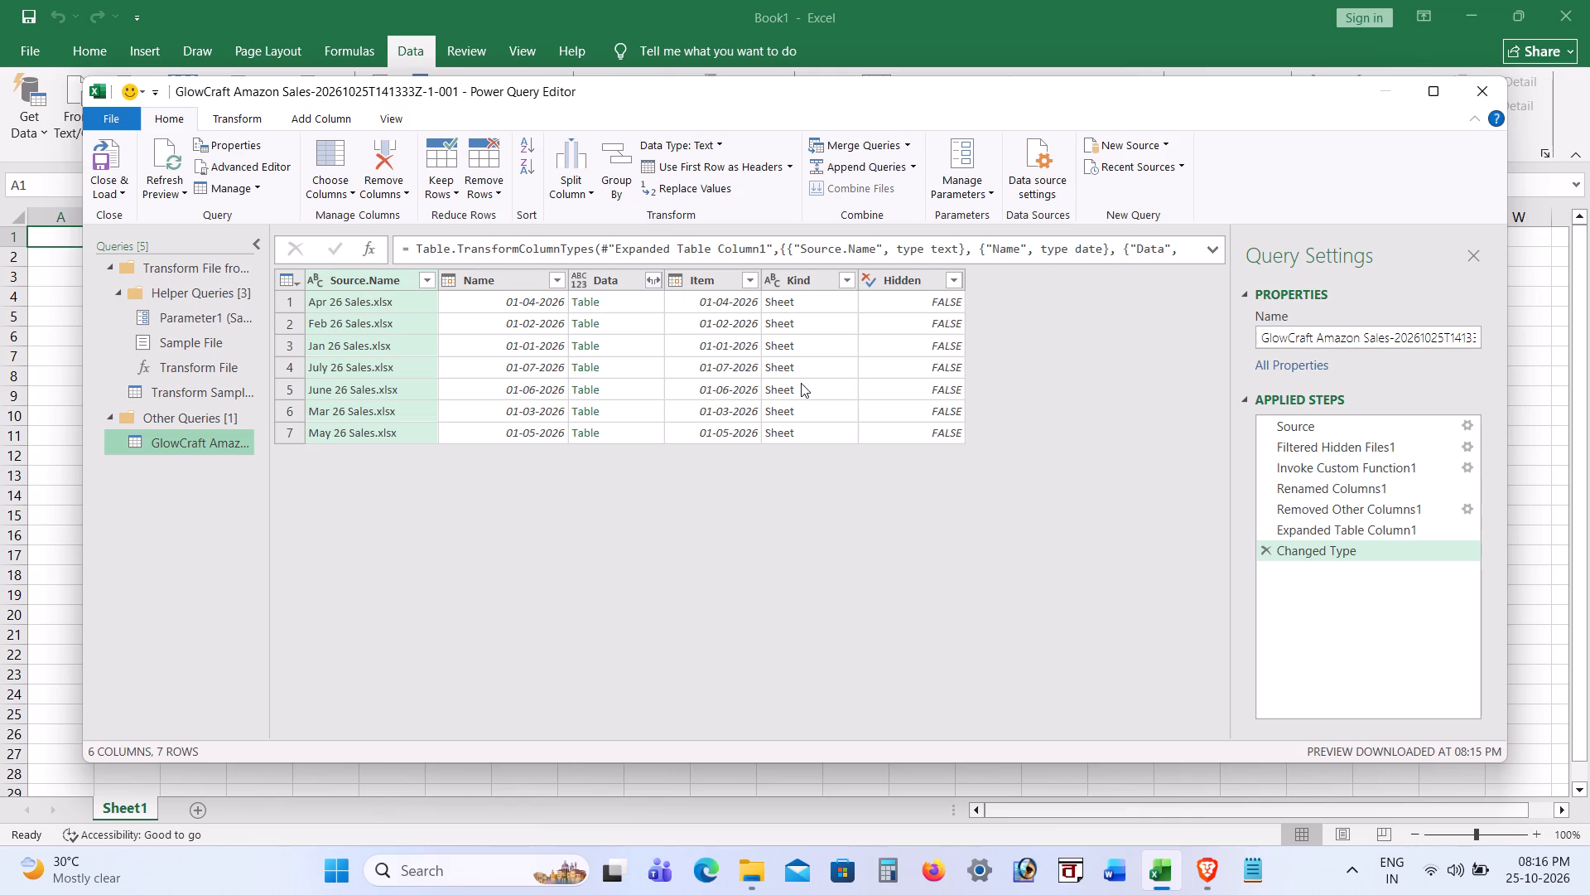
Remove all columns except Data from the combined GlowCraft Amazon Sales query.
{"action": "left_click", "coordinate": [619, 273]}
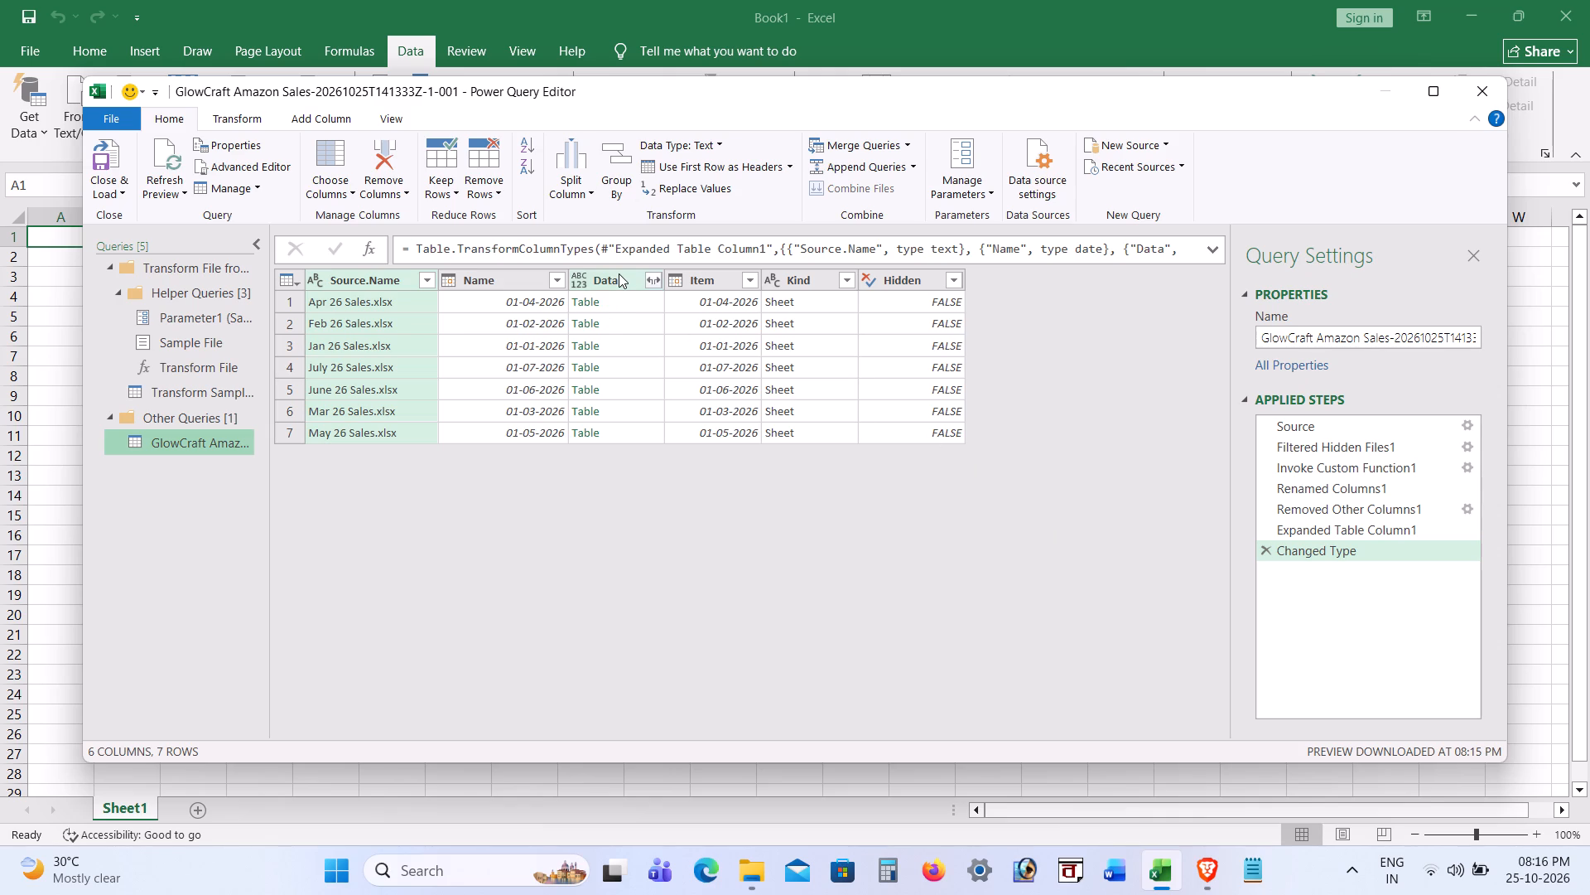
{"action": "right_click", "coordinate": [619, 273]}
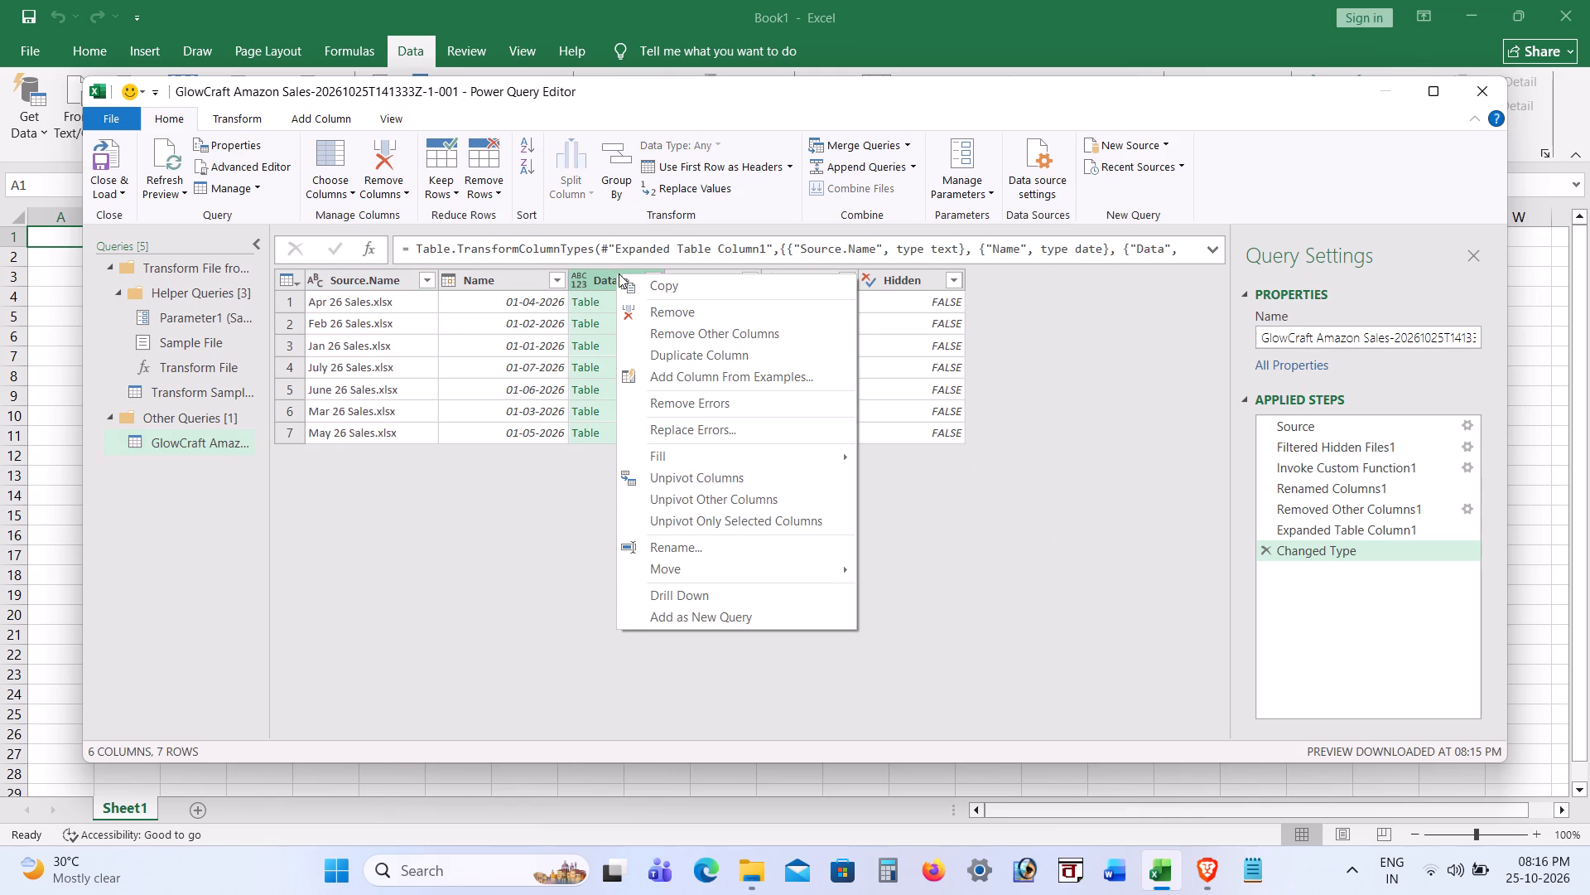
{"action": "left_click", "coordinate": [701, 327]}
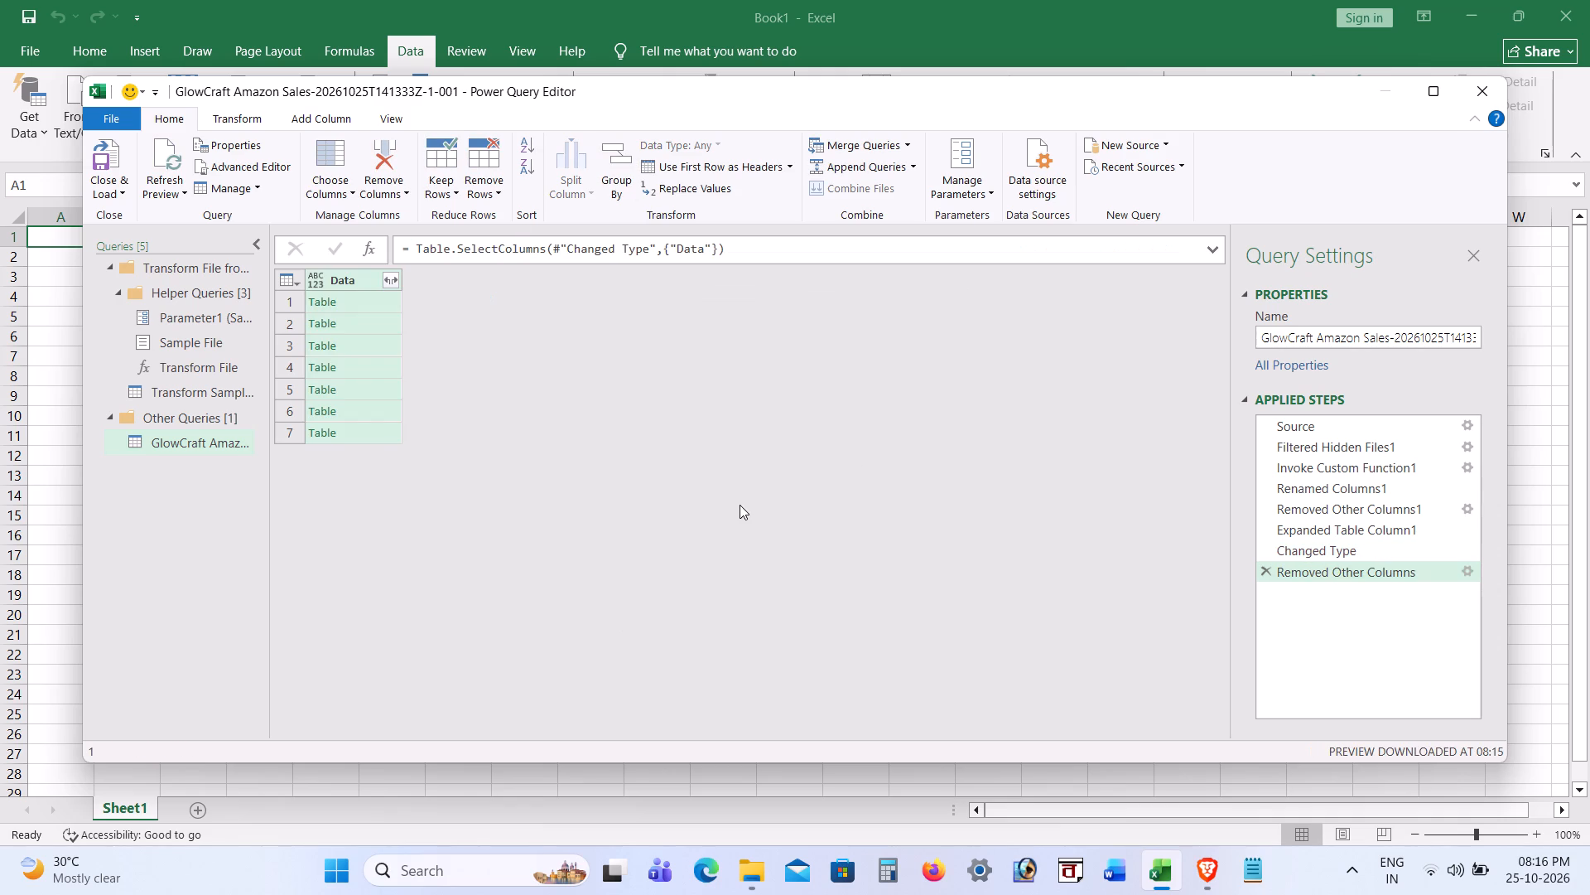
Open the Data column's expand options with all columns selected and turn off using the original column name as prefix.
{"action": "left_click", "coordinate": [391, 280]}
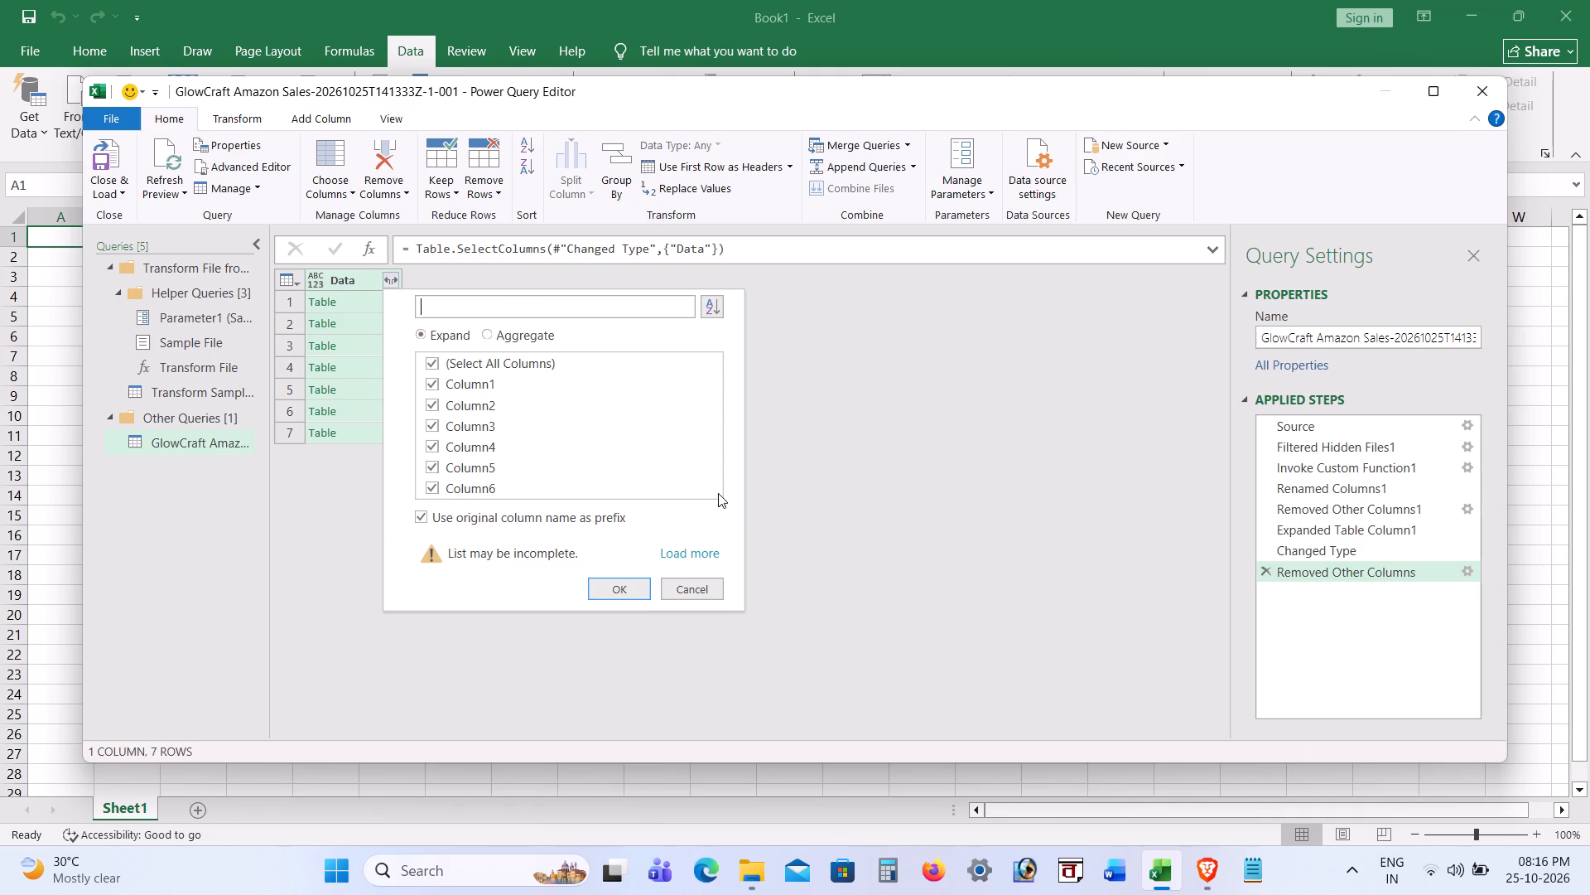
{"action": "left_click", "coordinate": [416, 510]}
Switch to the YouTube tutorial in Brave and resume the video at the Power Query combine section.
{"action": "left_click", "coordinate": [1213, 864]}
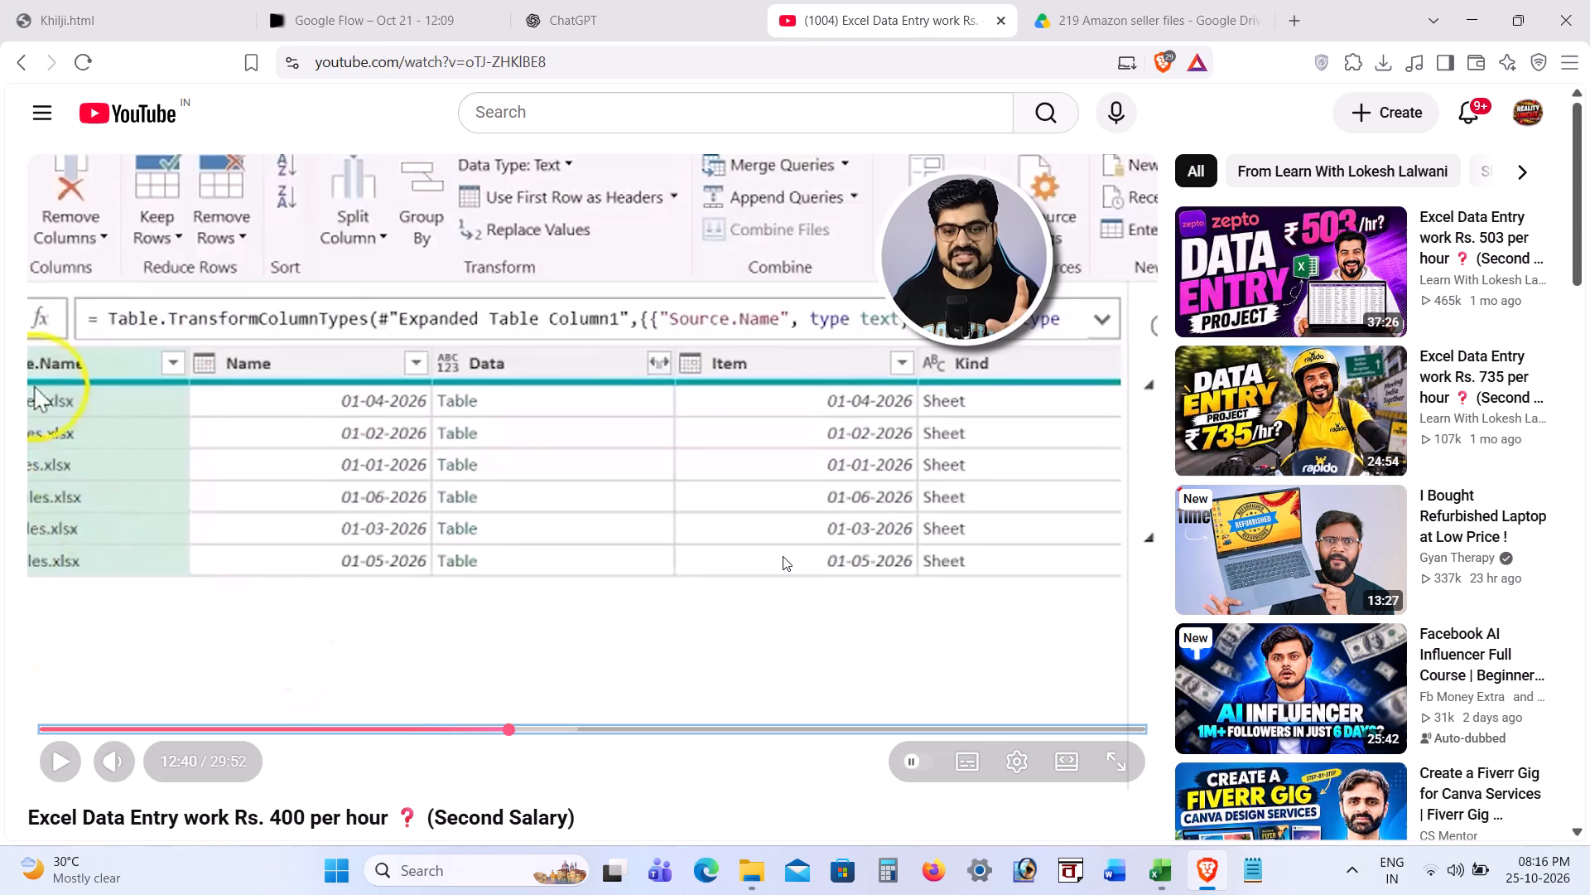
{"action": "left_click", "coordinate": [783, 556]}
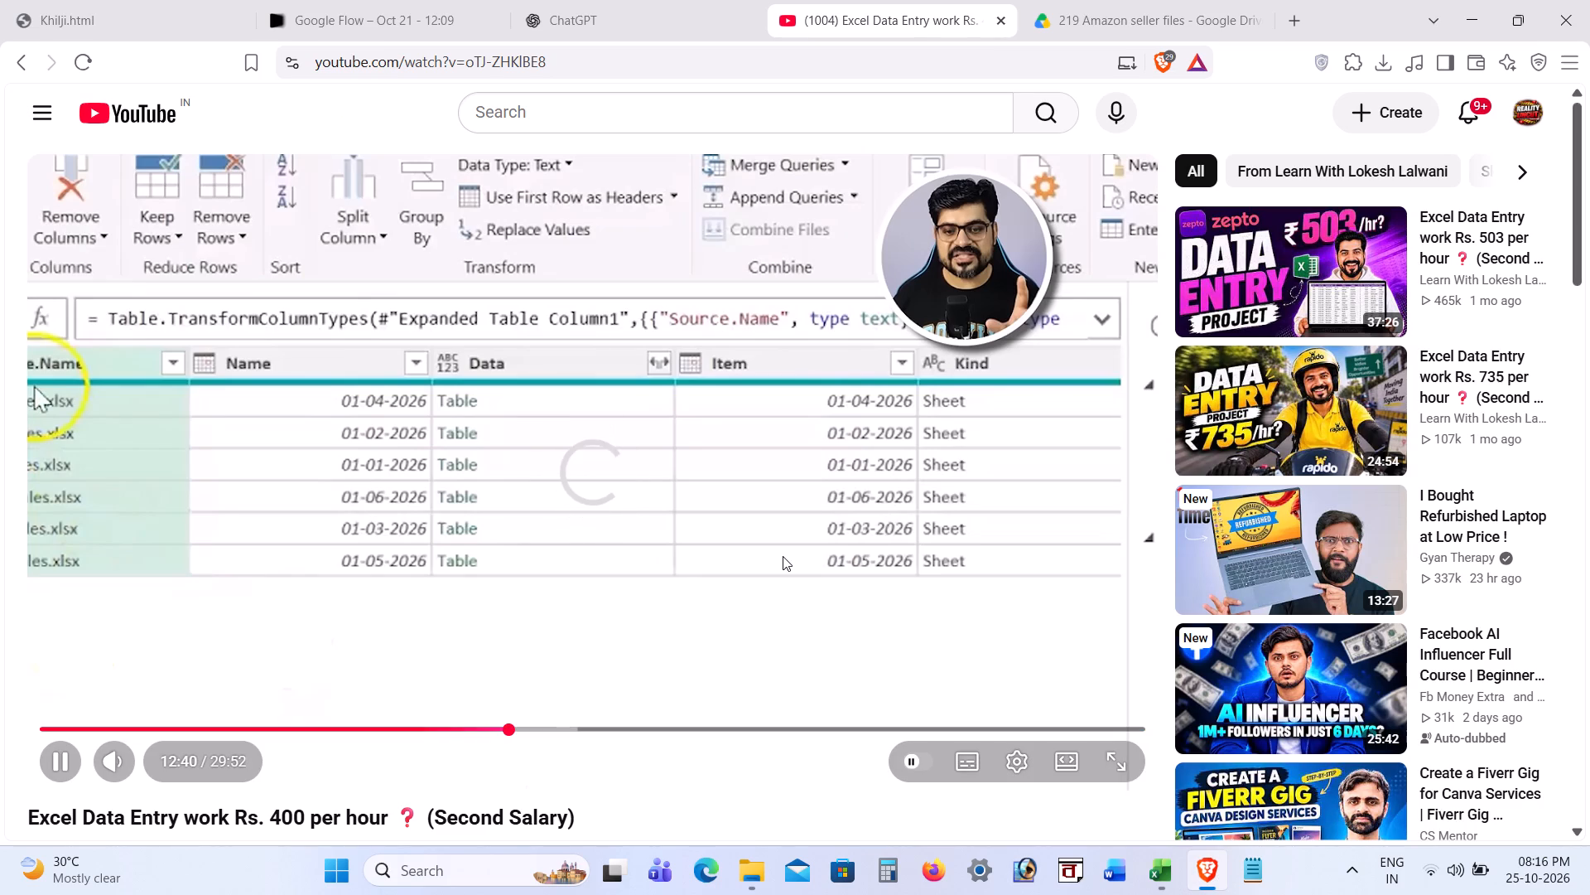
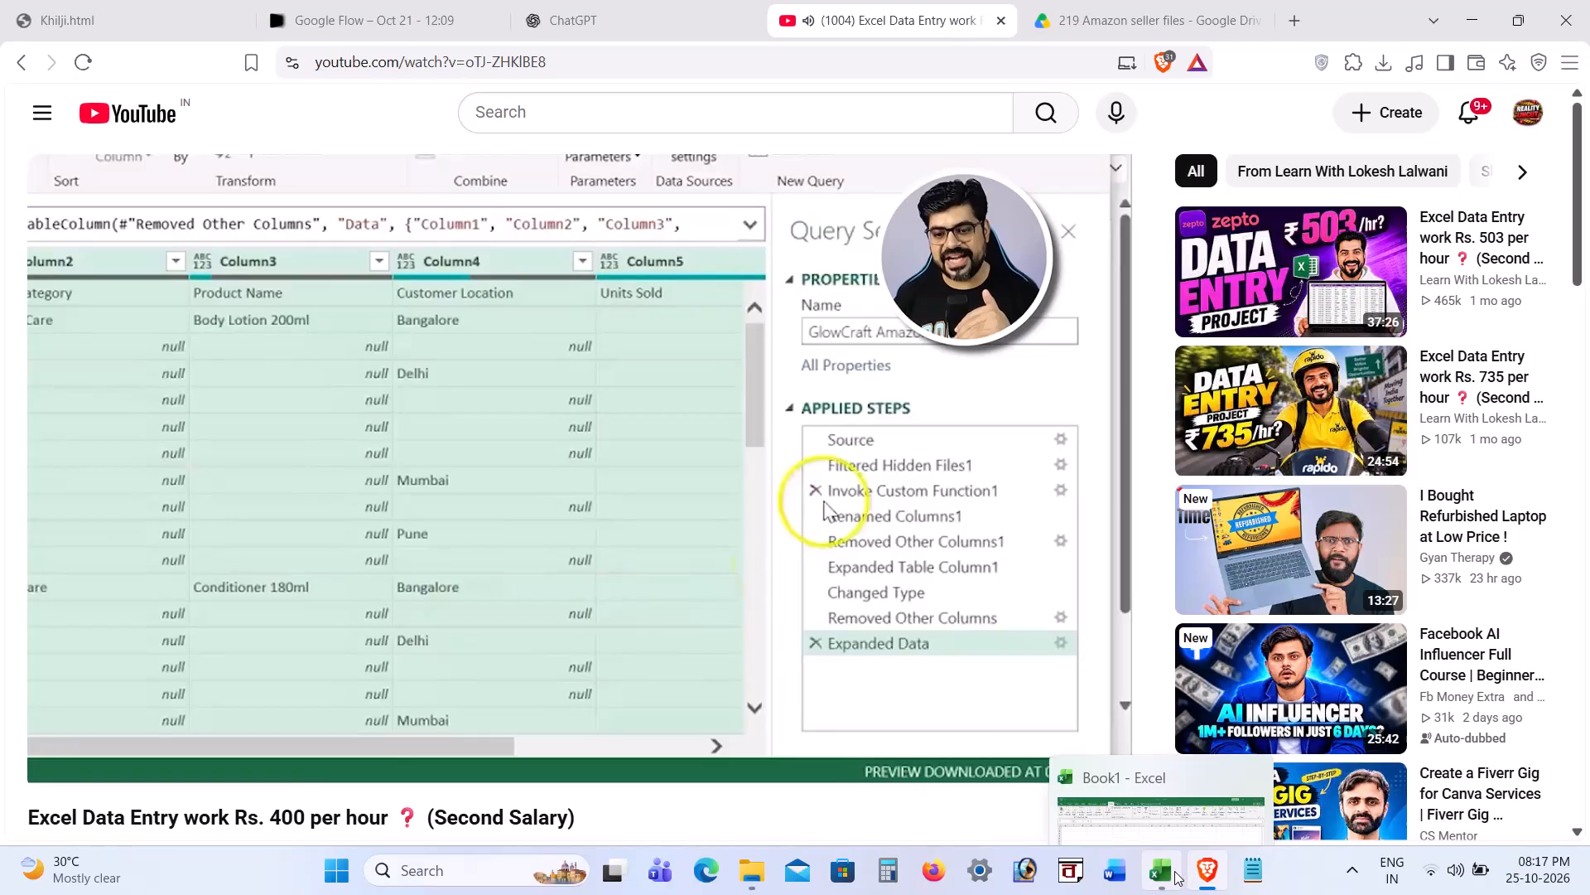
Switch to the Power Query Editor in Excel and expand the Data column into all its columns without the name prefix.
{"action": "left_click", "coordinate": [1173, 871]}
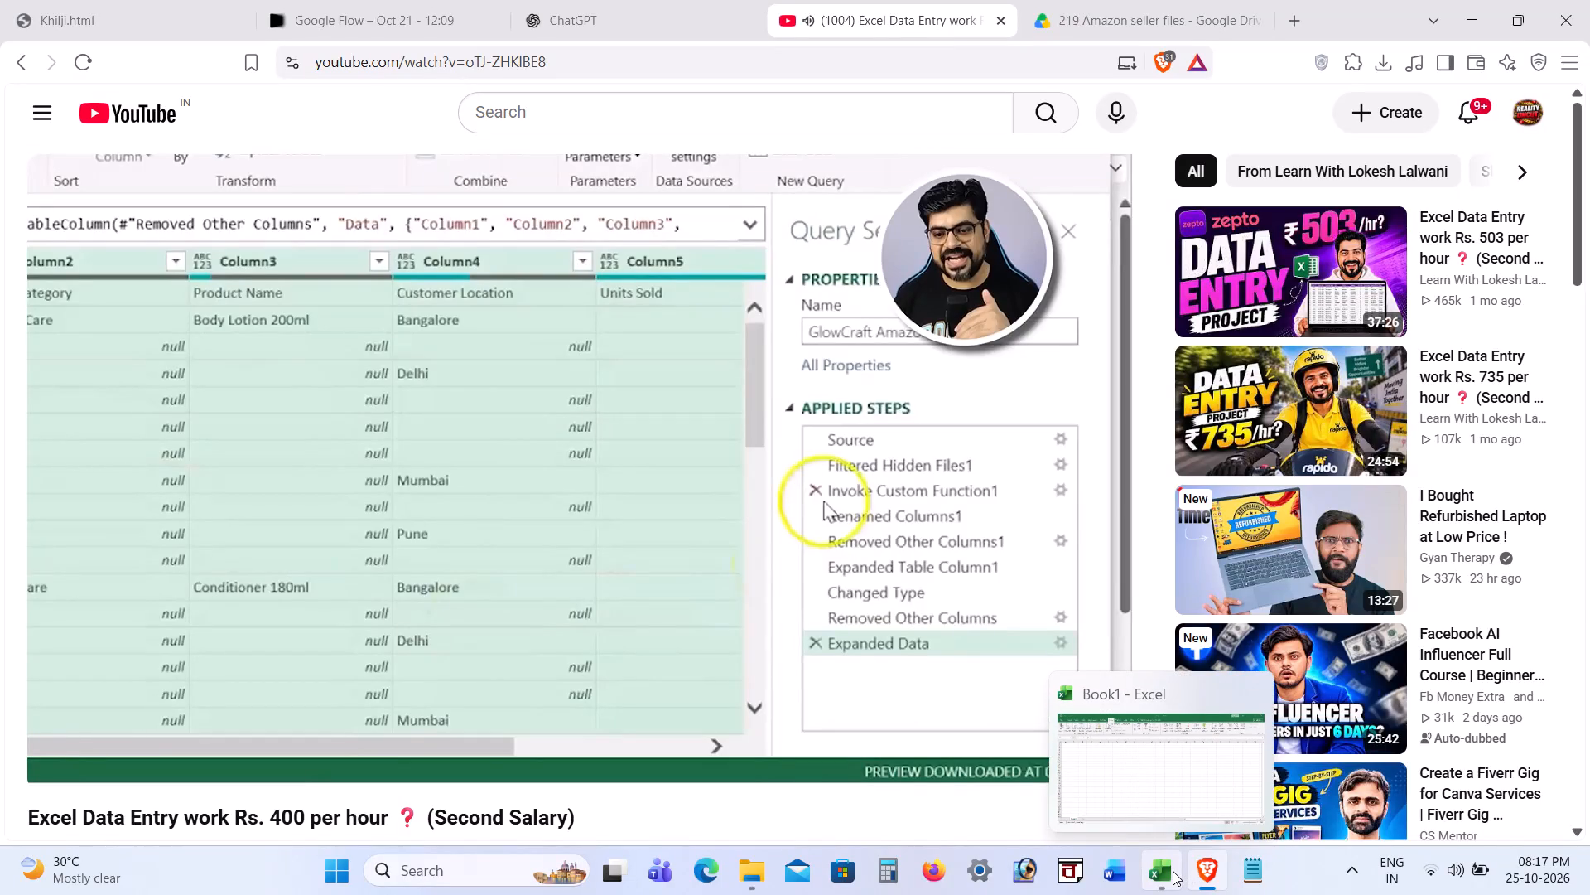
{"action": "left_click", "coordinate": [619, 592]}
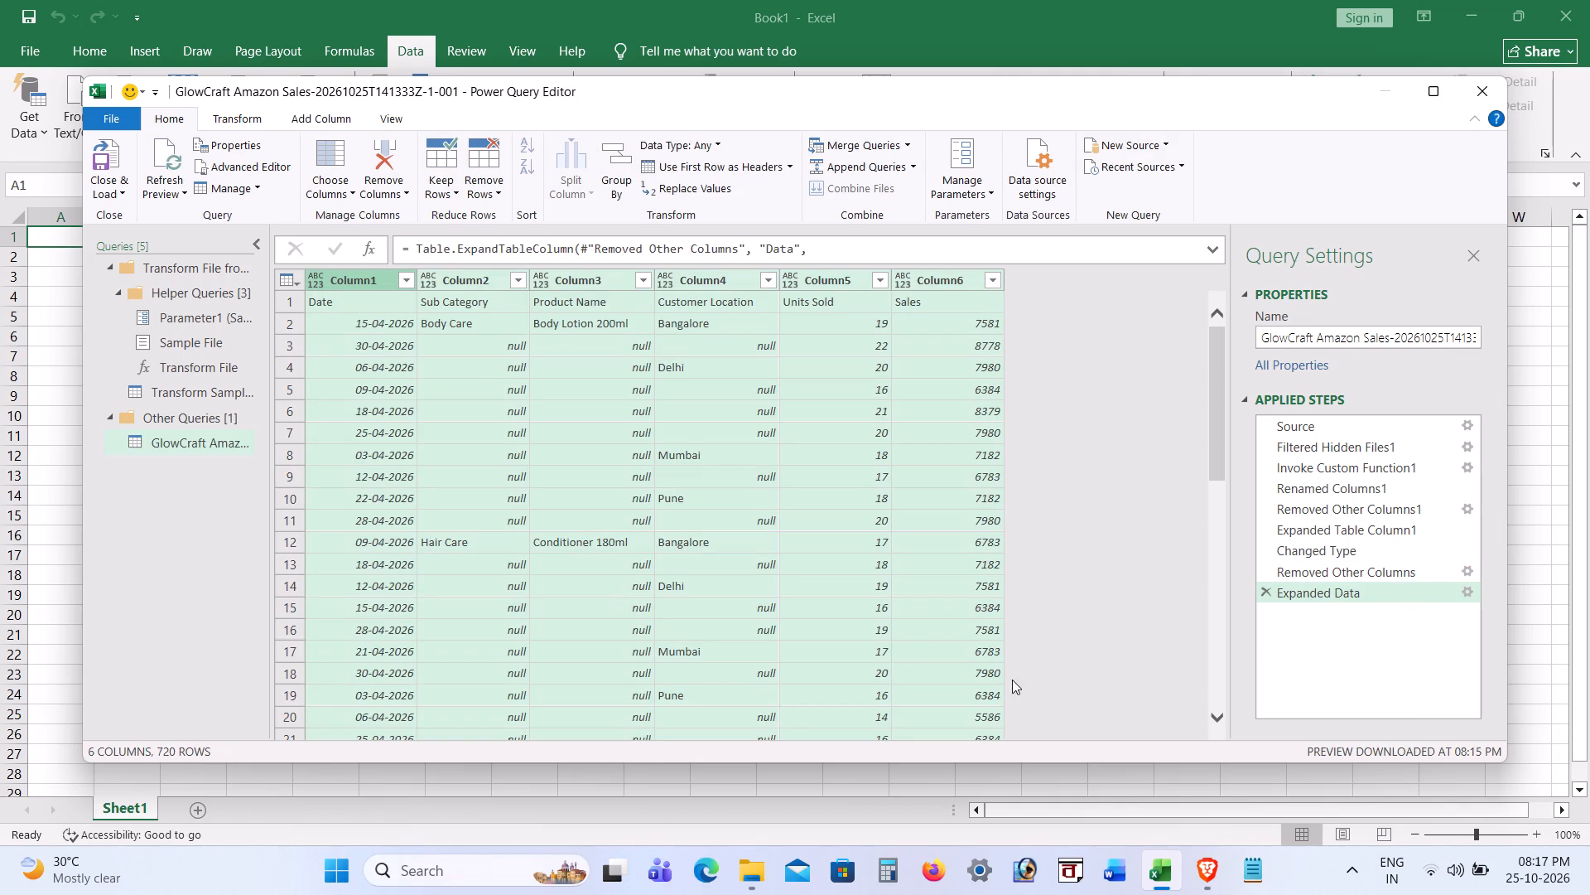
Switch back to the YouTube tutorial in Brave and resume the video after the Expanded Data step.
{"action": "left_click", "coordinate": [1195, 865]}
{"action": "left_click", "coordinate": [643, 443]}
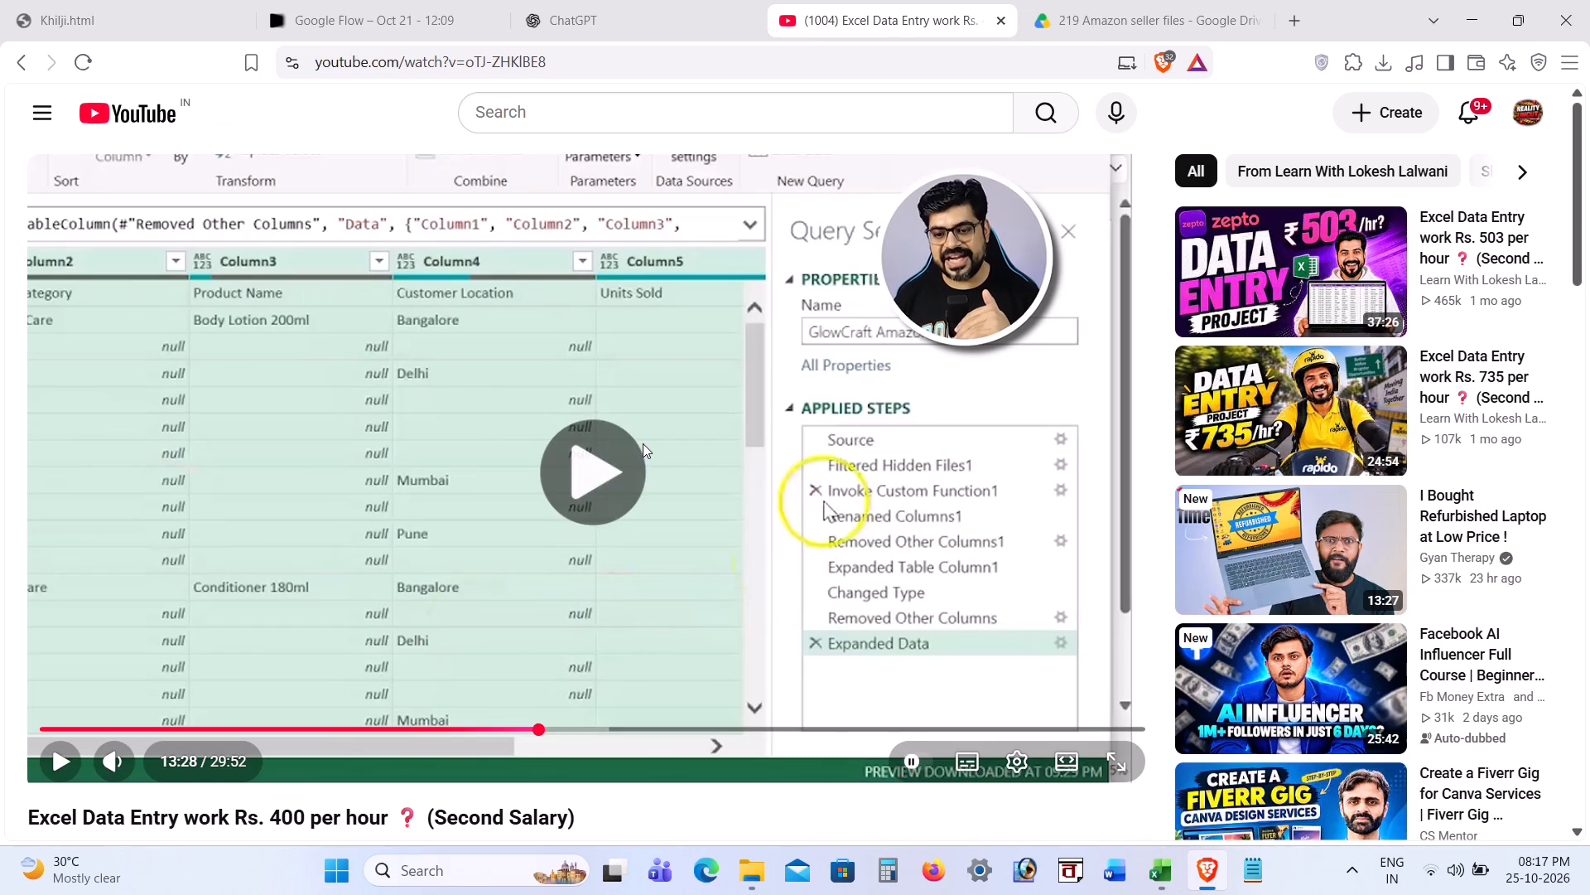
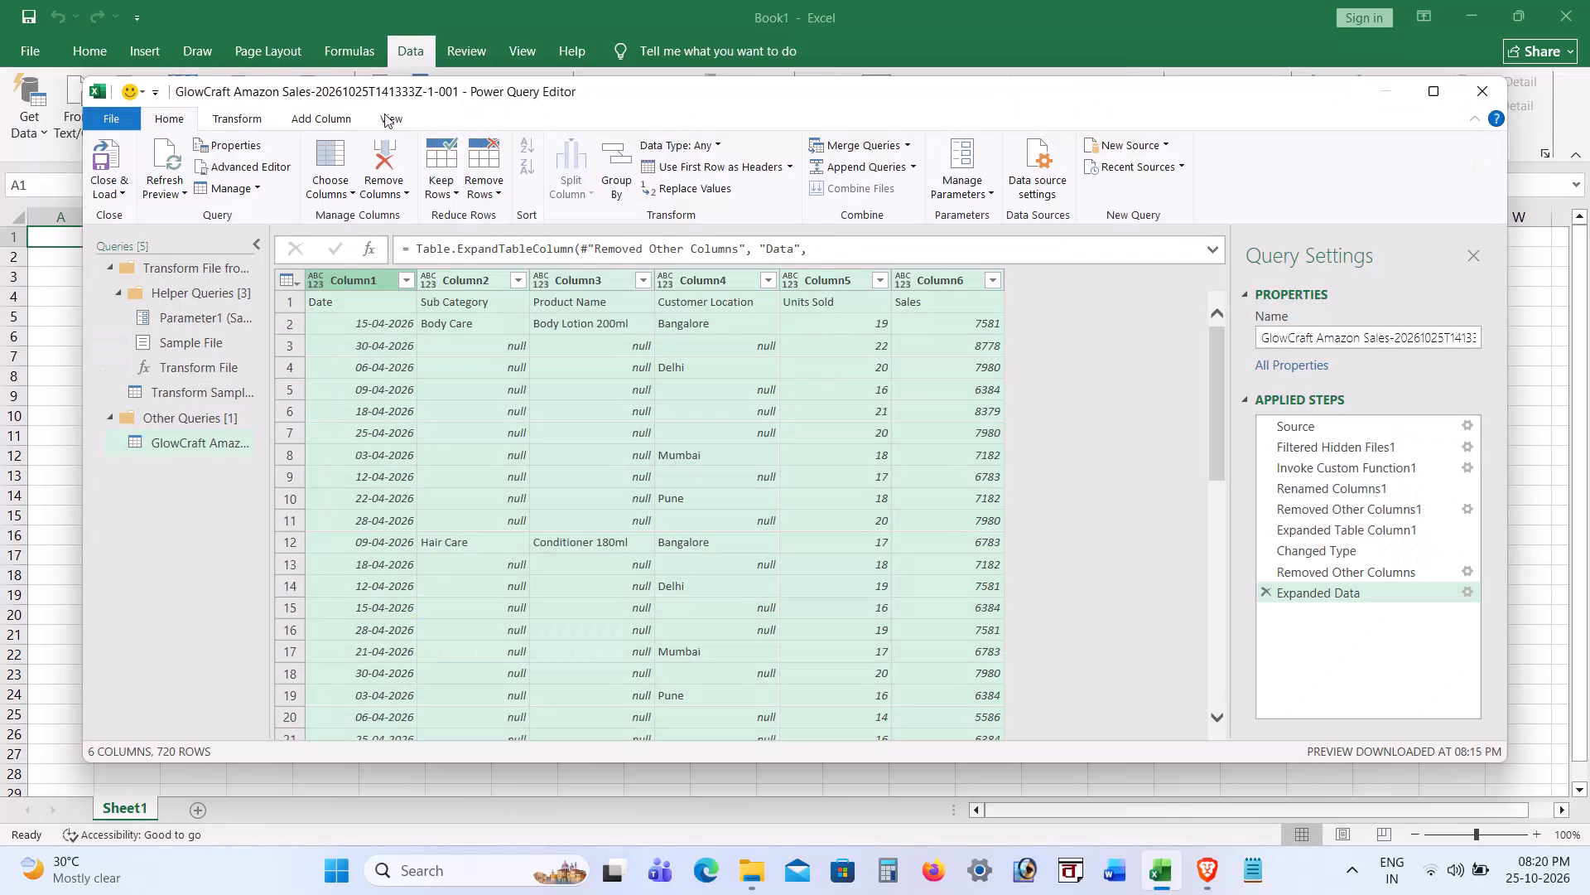
Promote the first row of the GlowCraft Amazon Sales query to column headers.
{"action": "left_click", "coordinate": [227, 119]}
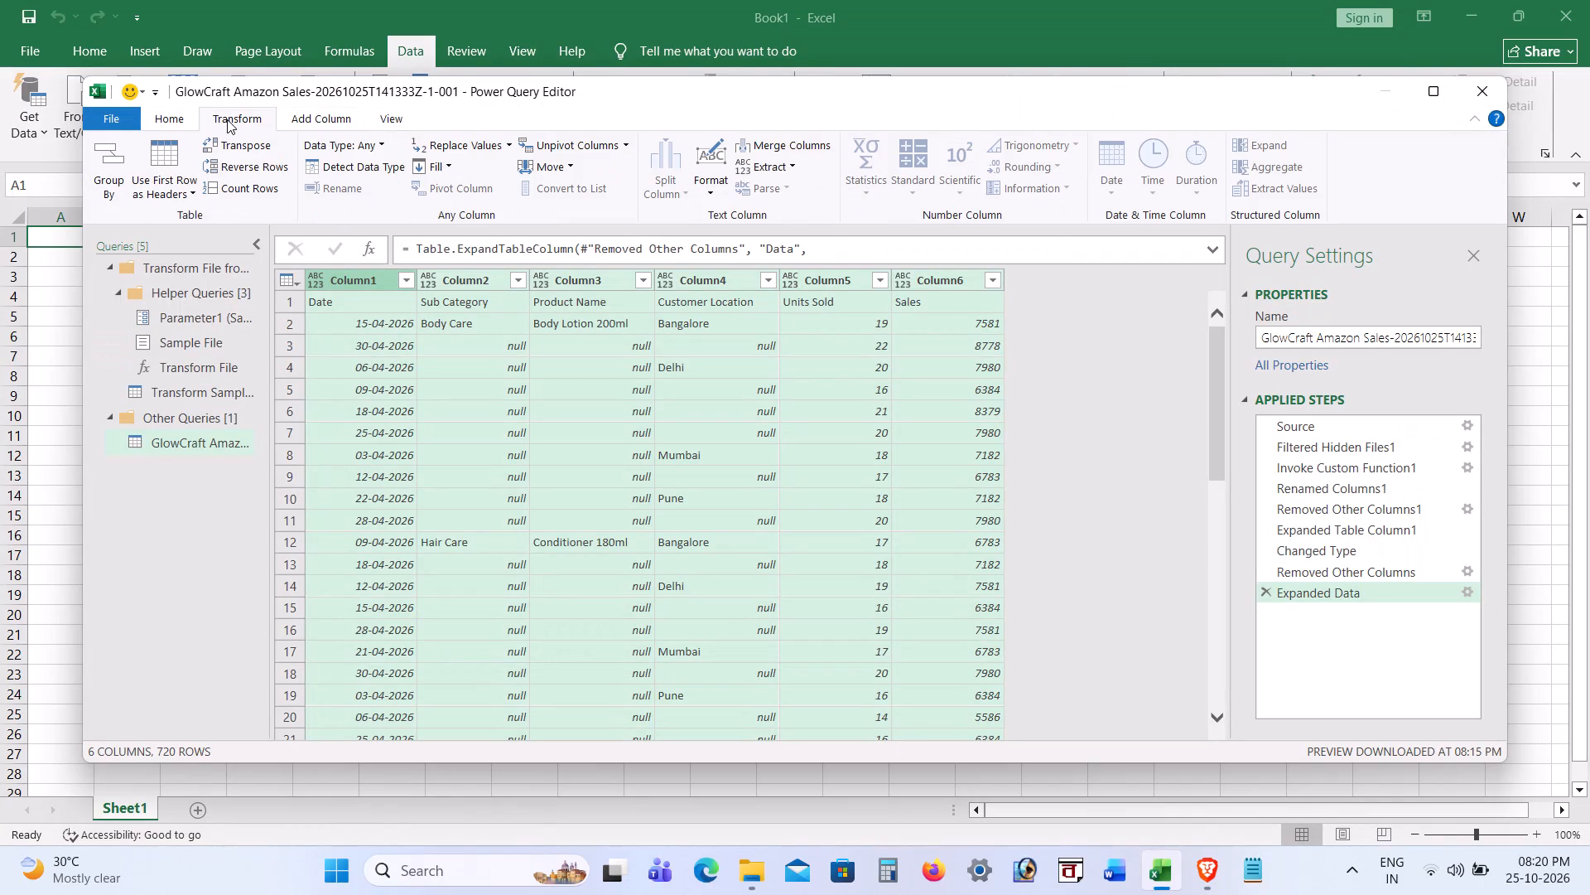
{"action": "left_click", "coordinate": [314, 114]}
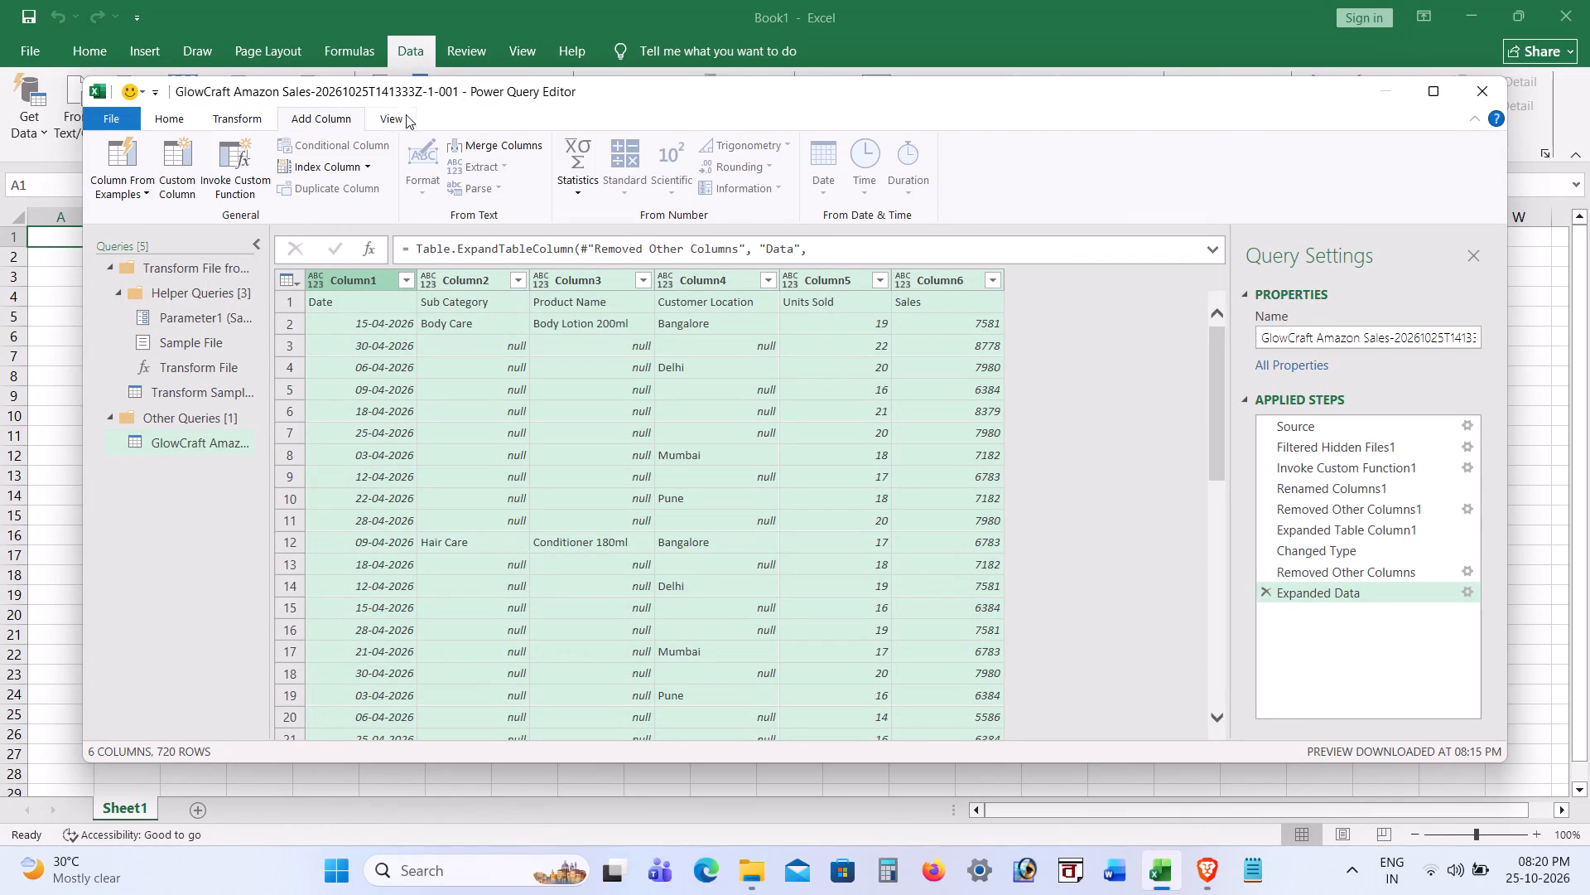
{"action": "left_click", "coordinate": [400, 118]}
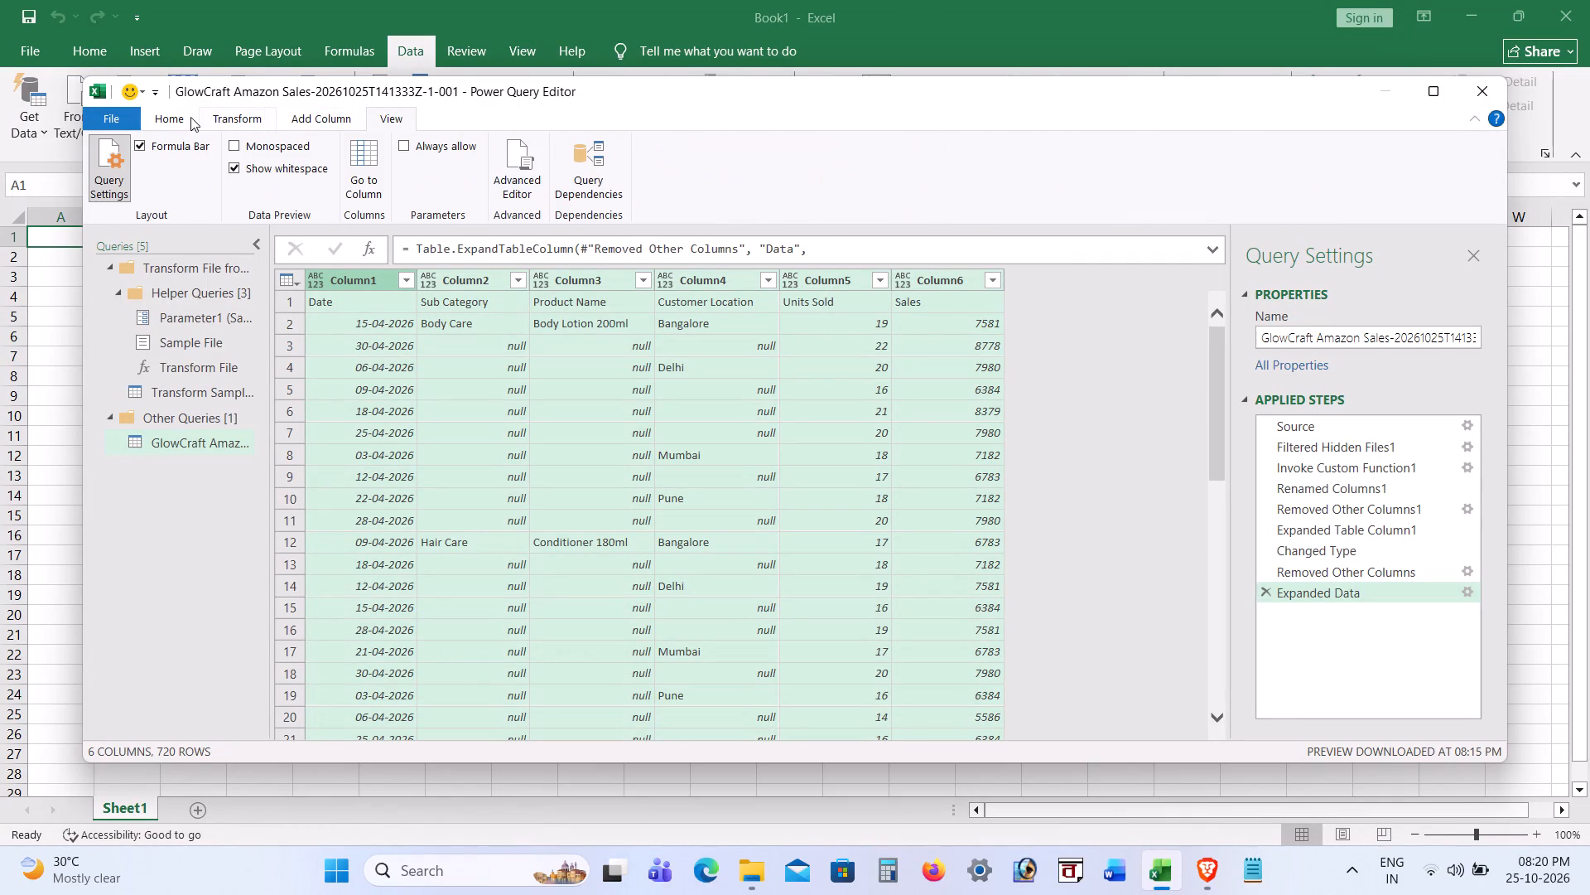
{"action": "left_click", "coordinate": [169, 122]}
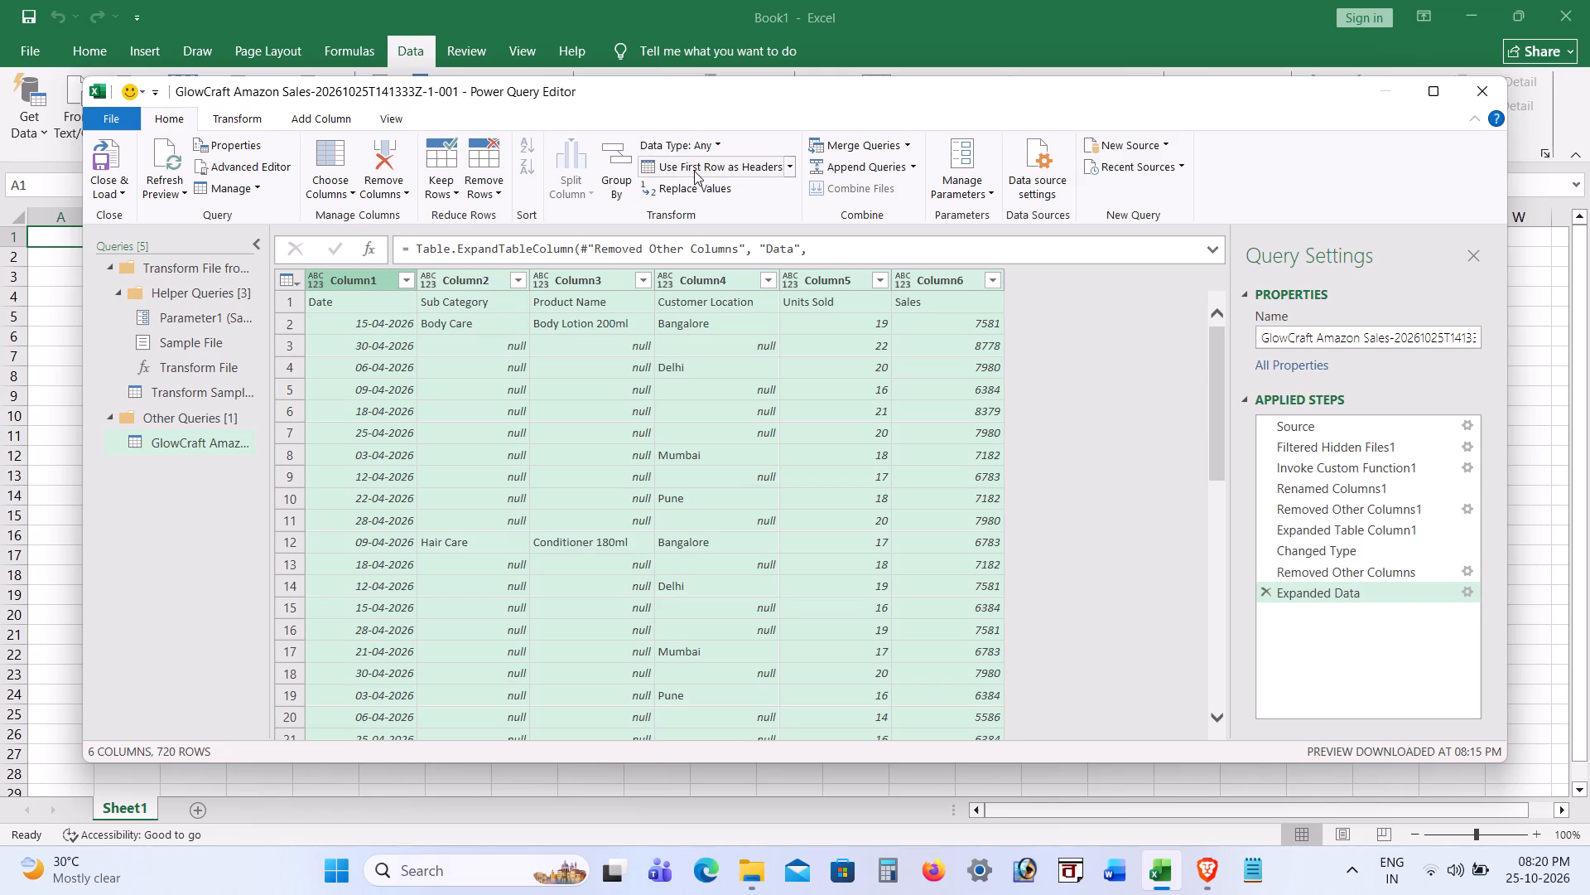
{"action": "left_click", "coordinate": [697, 171]}
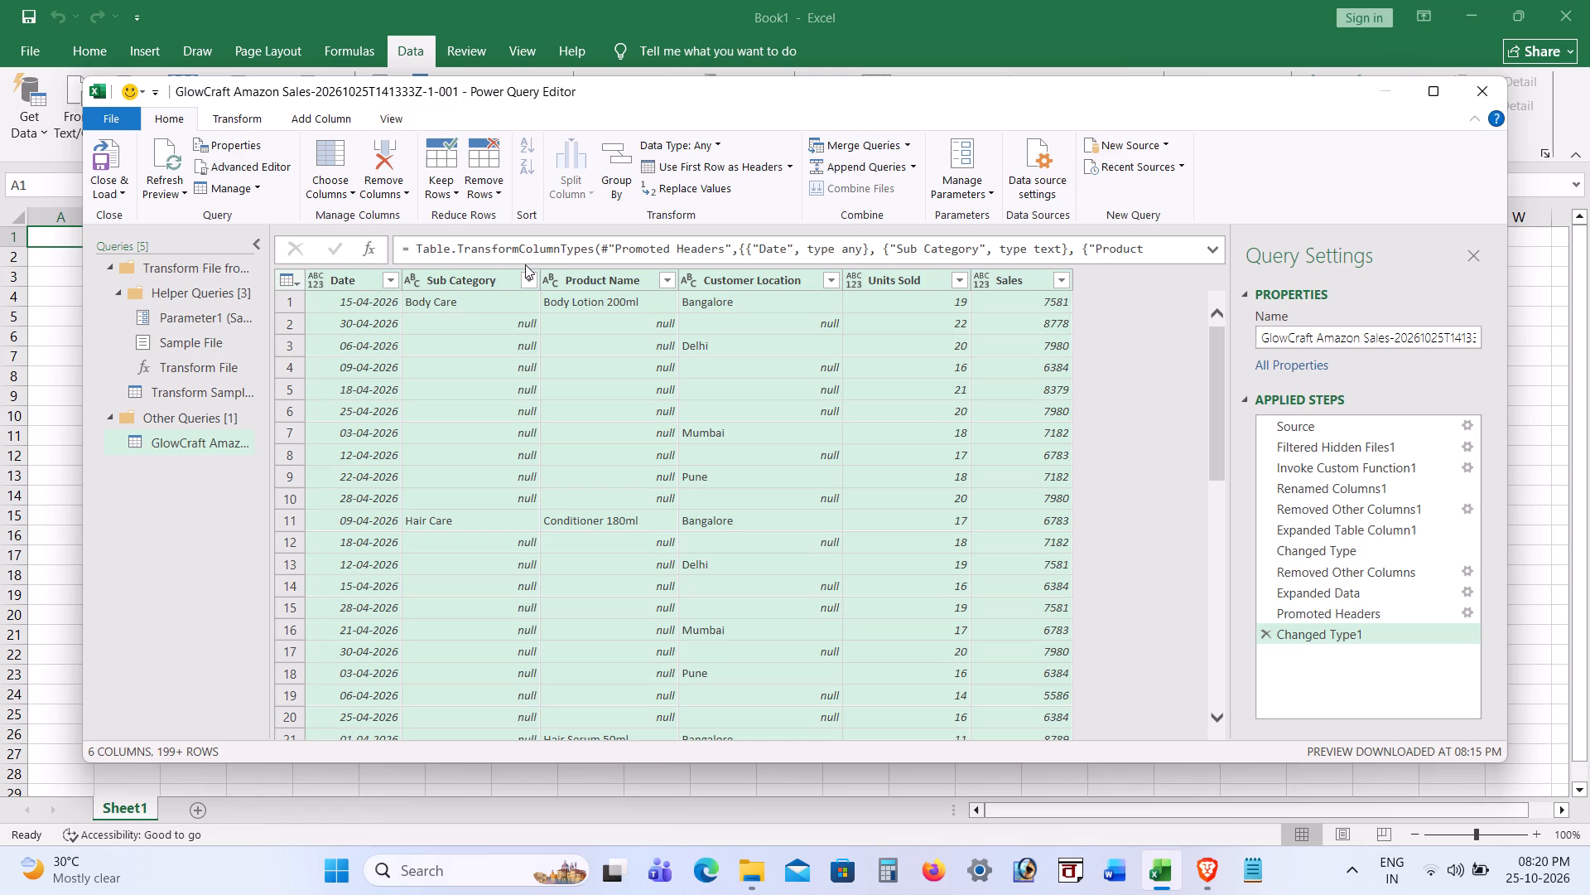
Filter the Sub Category column to exclude the repeated header value "Sub Category".
{"action": "left_click", "coordinate": [528, 278]}
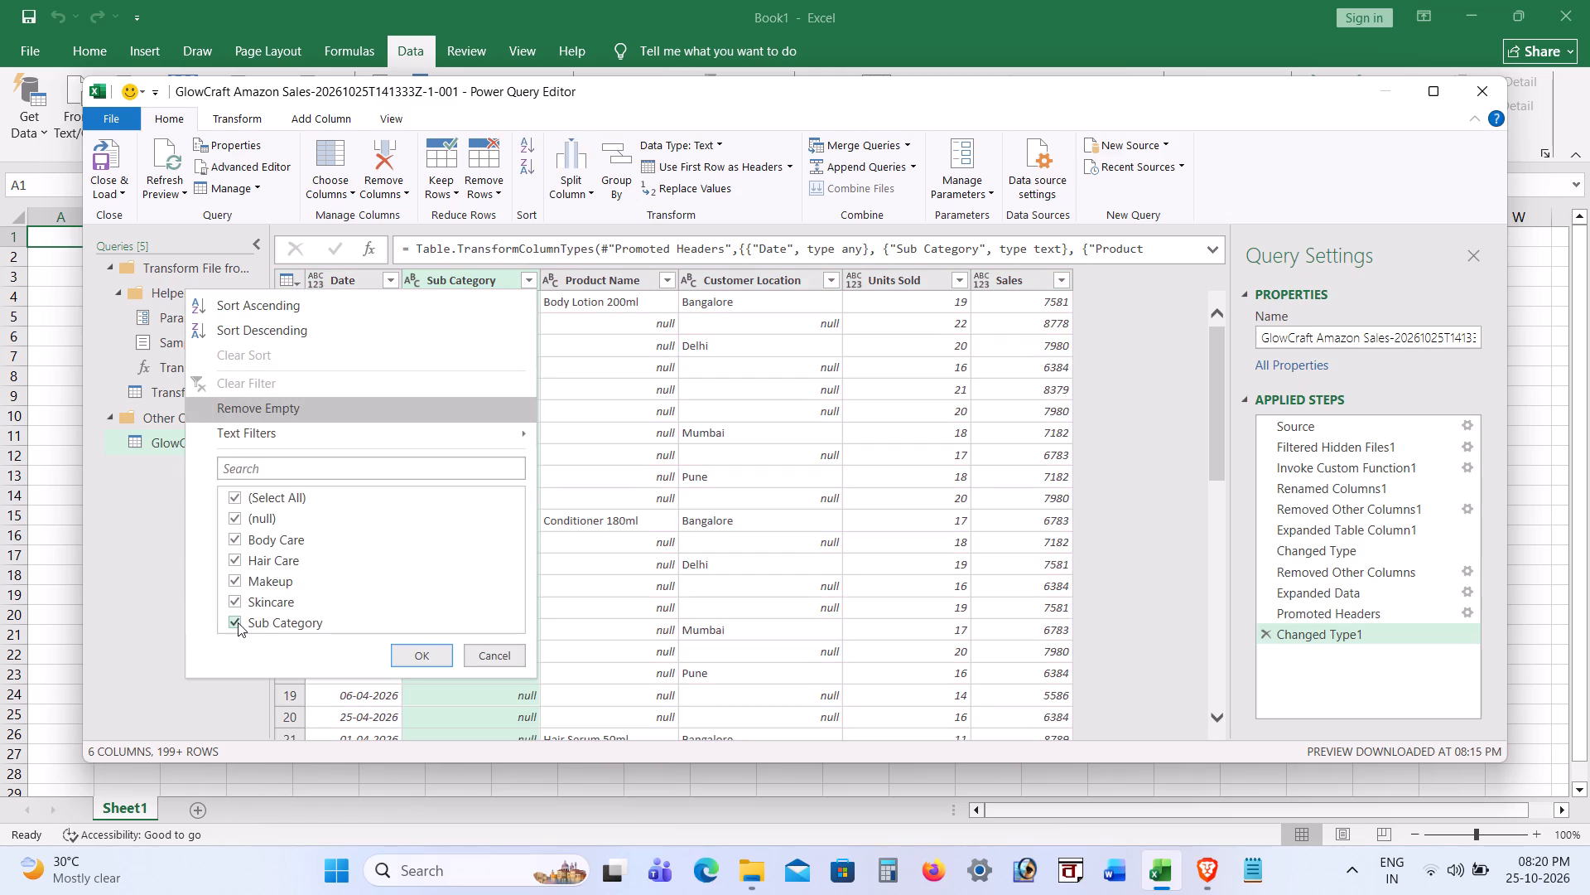
{"action": "left_click", "coordinate": [238, 622]}
{"action": "left_click", "coordinate": [427, 650]}
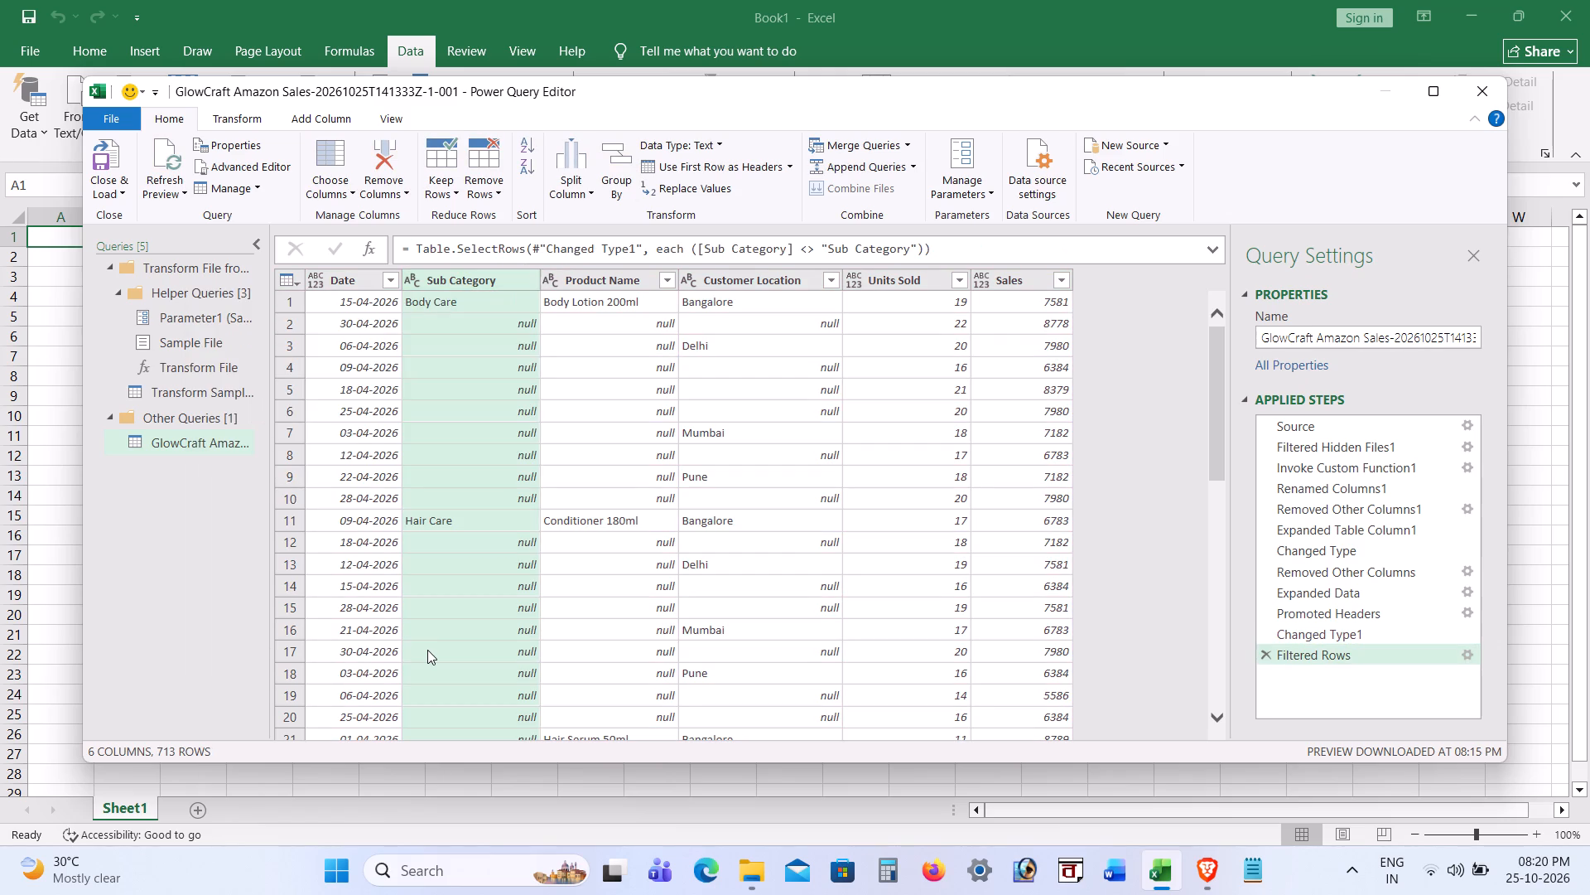
Look through the filtered rows of the combined query to check their contents across the monthly data.
{"action": "scroll", "coordinate": [427, 650], "scroll_direction": "down", "scroll_amount": 16}
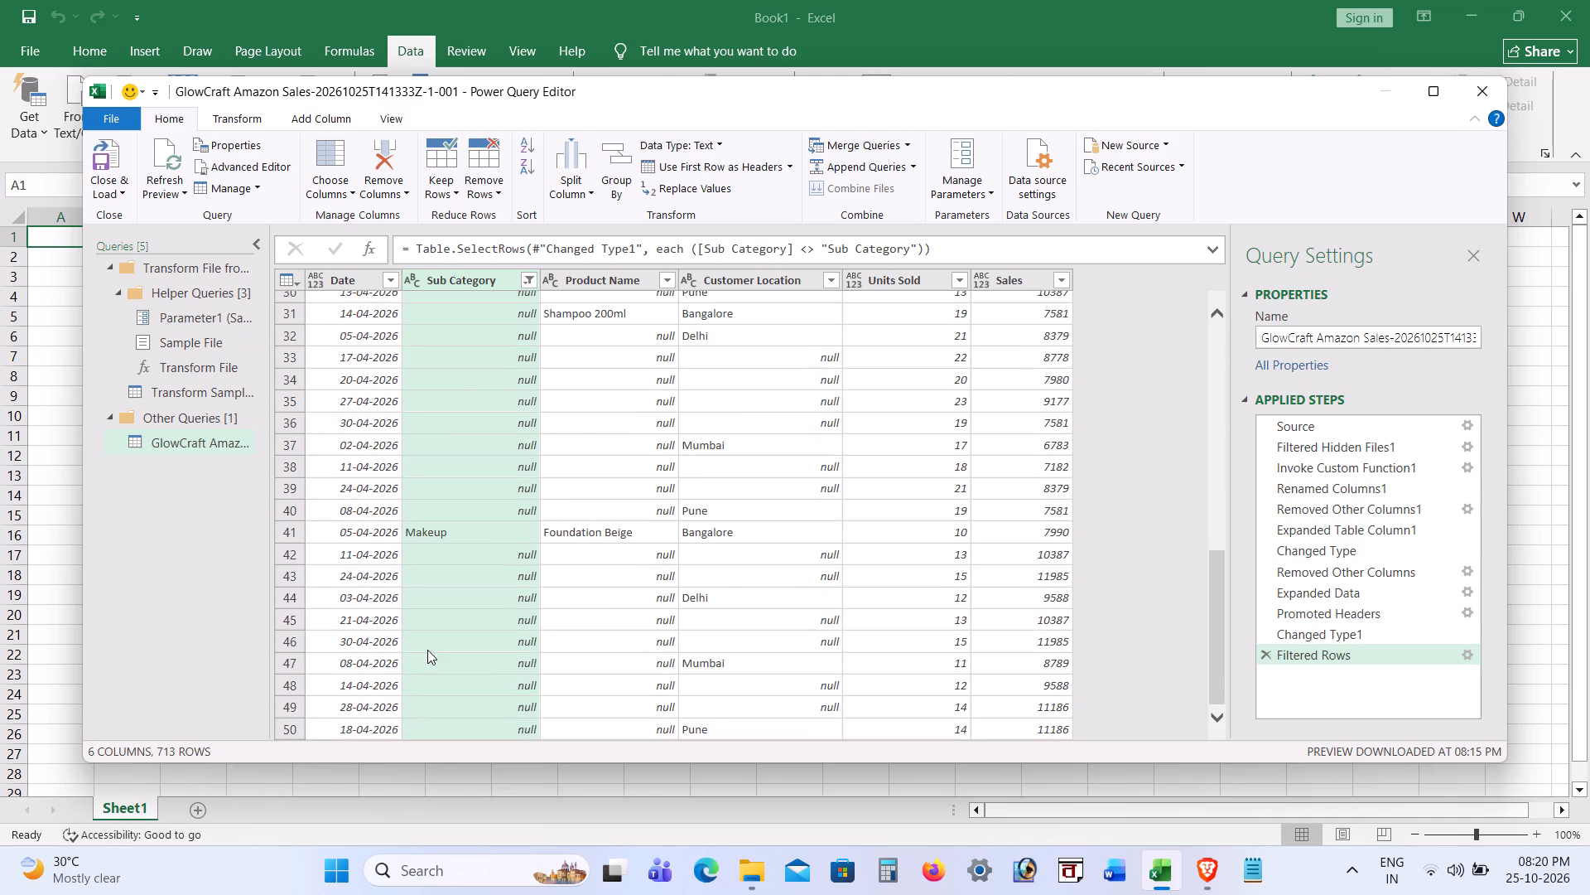
{"action": "scroll", "coordinate": [427, 650], "scroll_direction": "down", "scroll_amount": 17}
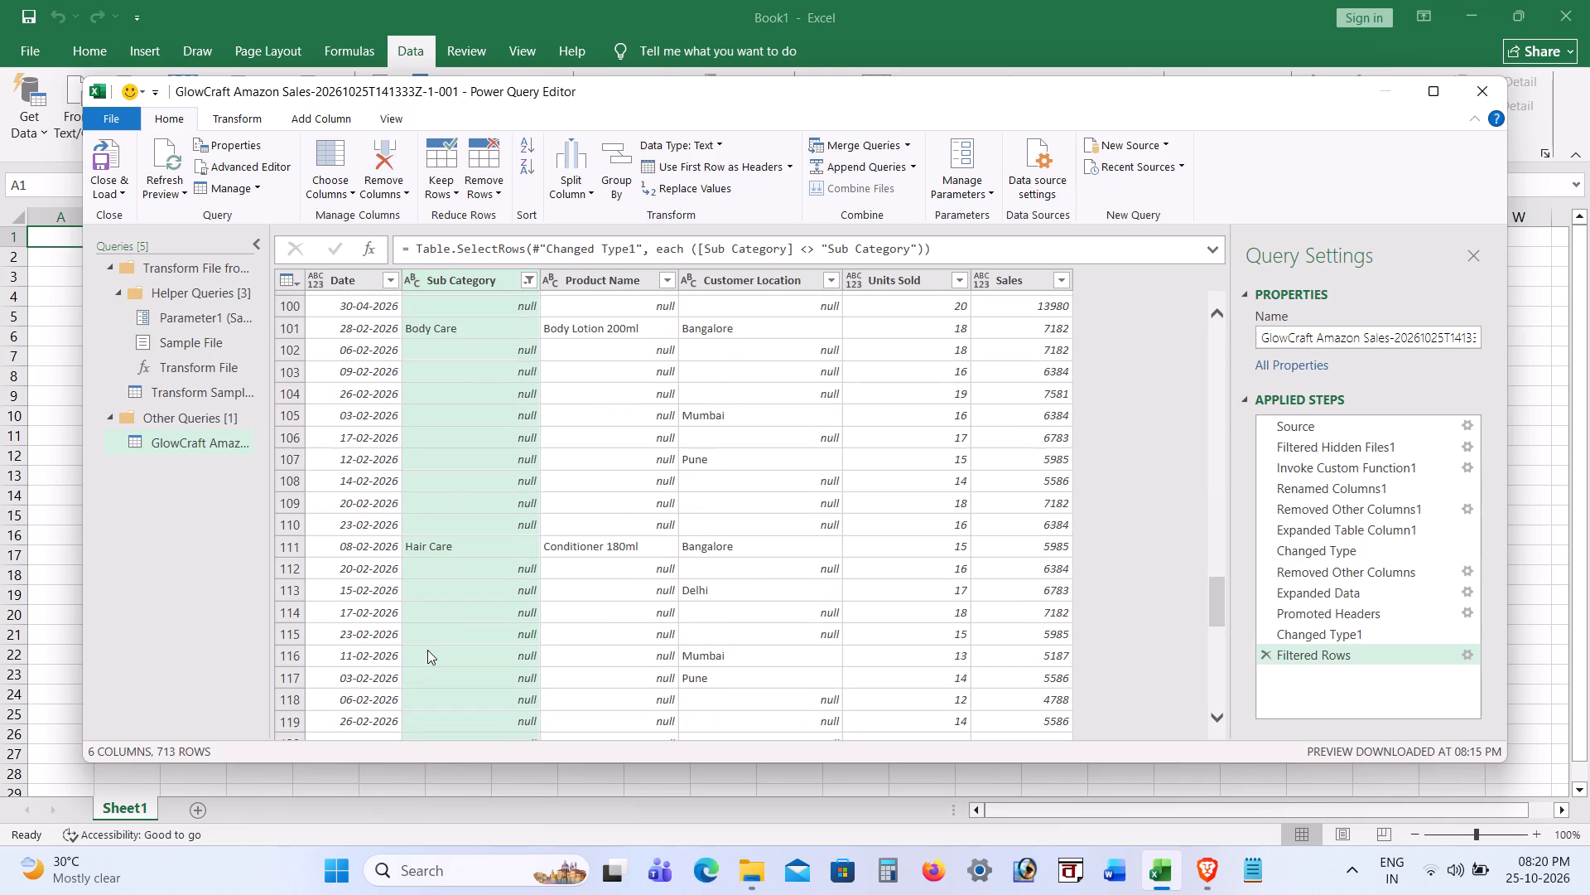
{"action": "scroll", "coordinate": [427, 650], "scroll_direction": "down", "scroll_amount": 6}
{"action": "scroll", "coordinate": [427, 650], "scroll_direction": "up", "scroll_amount": 20}
{"action": "scroll", "coordinate": [427, 650], "scroll_direction": "up", "scroll_amount": 2}
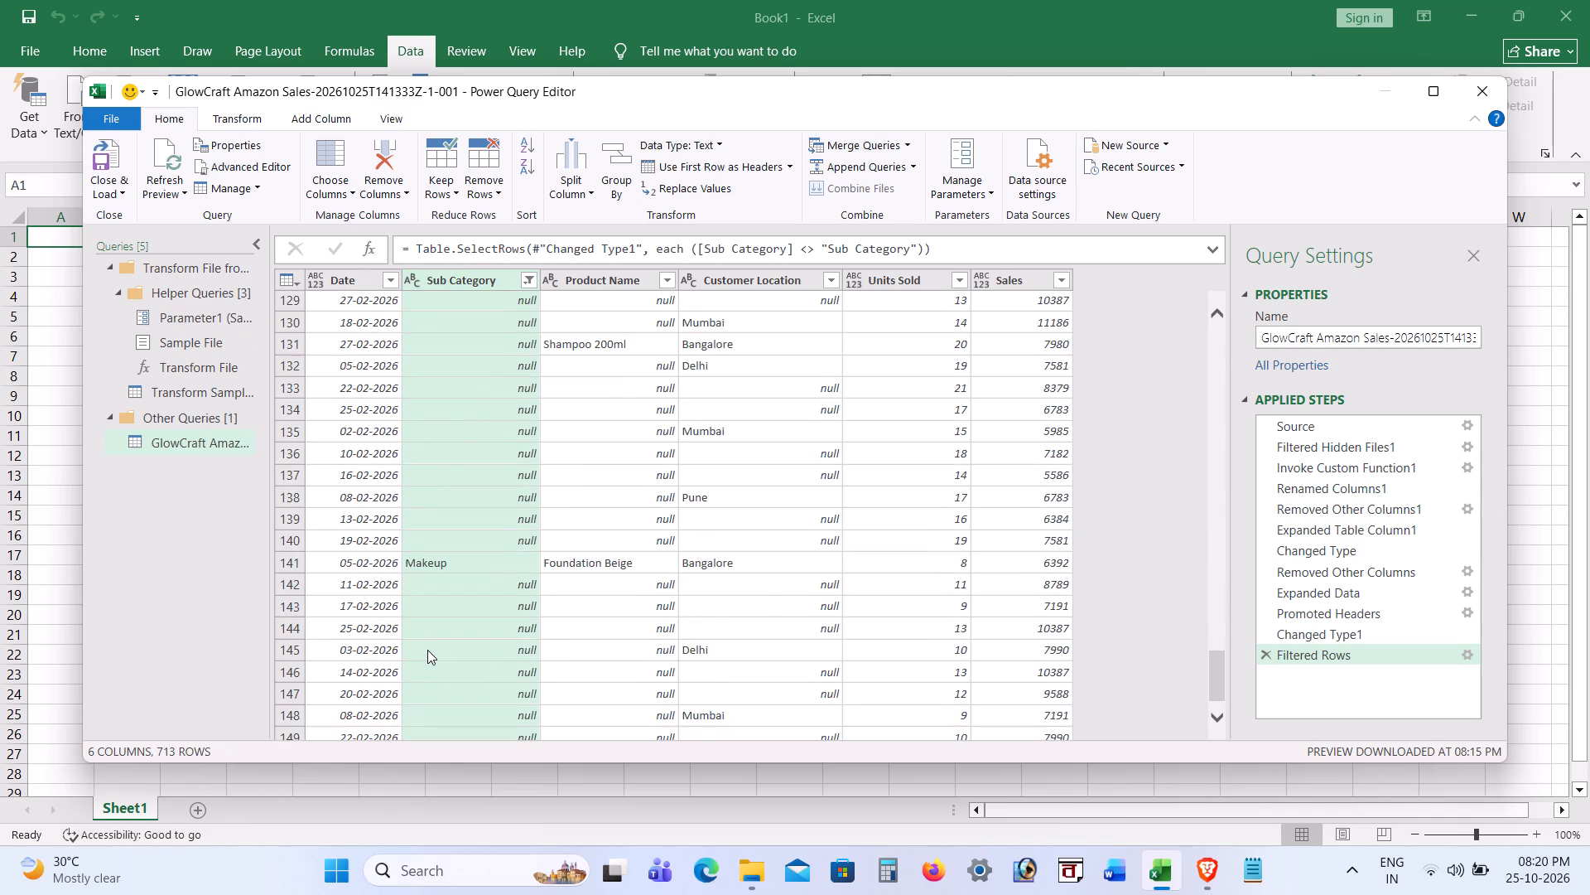
{"action": "scroll", "coordinate": [427, 650], "scroll_direction": "up", "scroll_amount": 12}
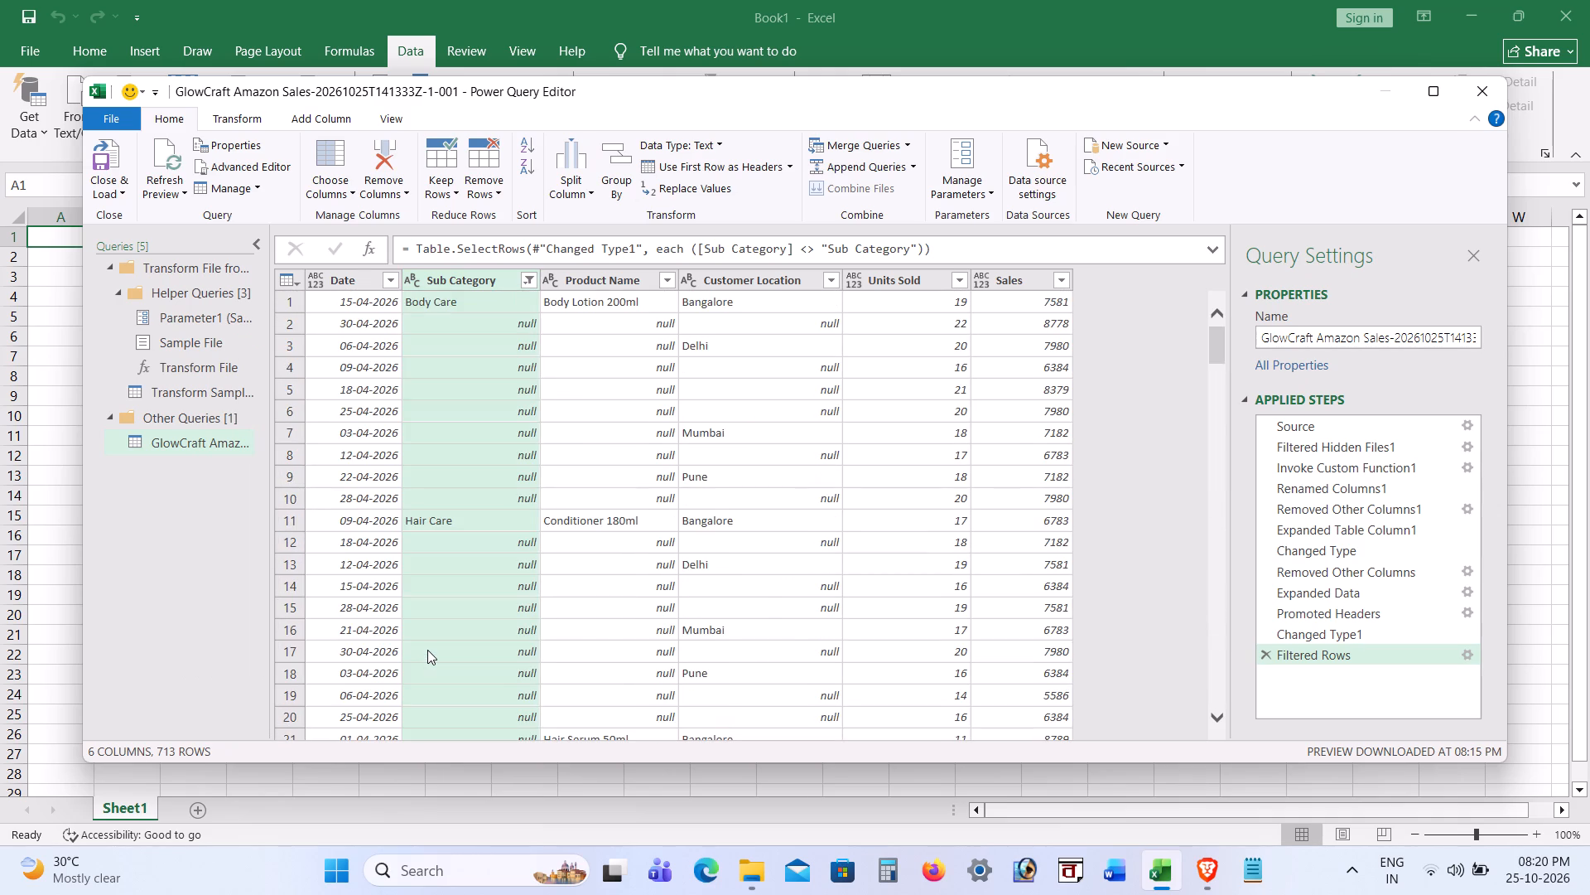
Fill down the empty cells in the Sub Category, Product Name, Customer Location, Units Sold and Sales columns.
{"action": "left_click", "coordinate": [237, 123]}
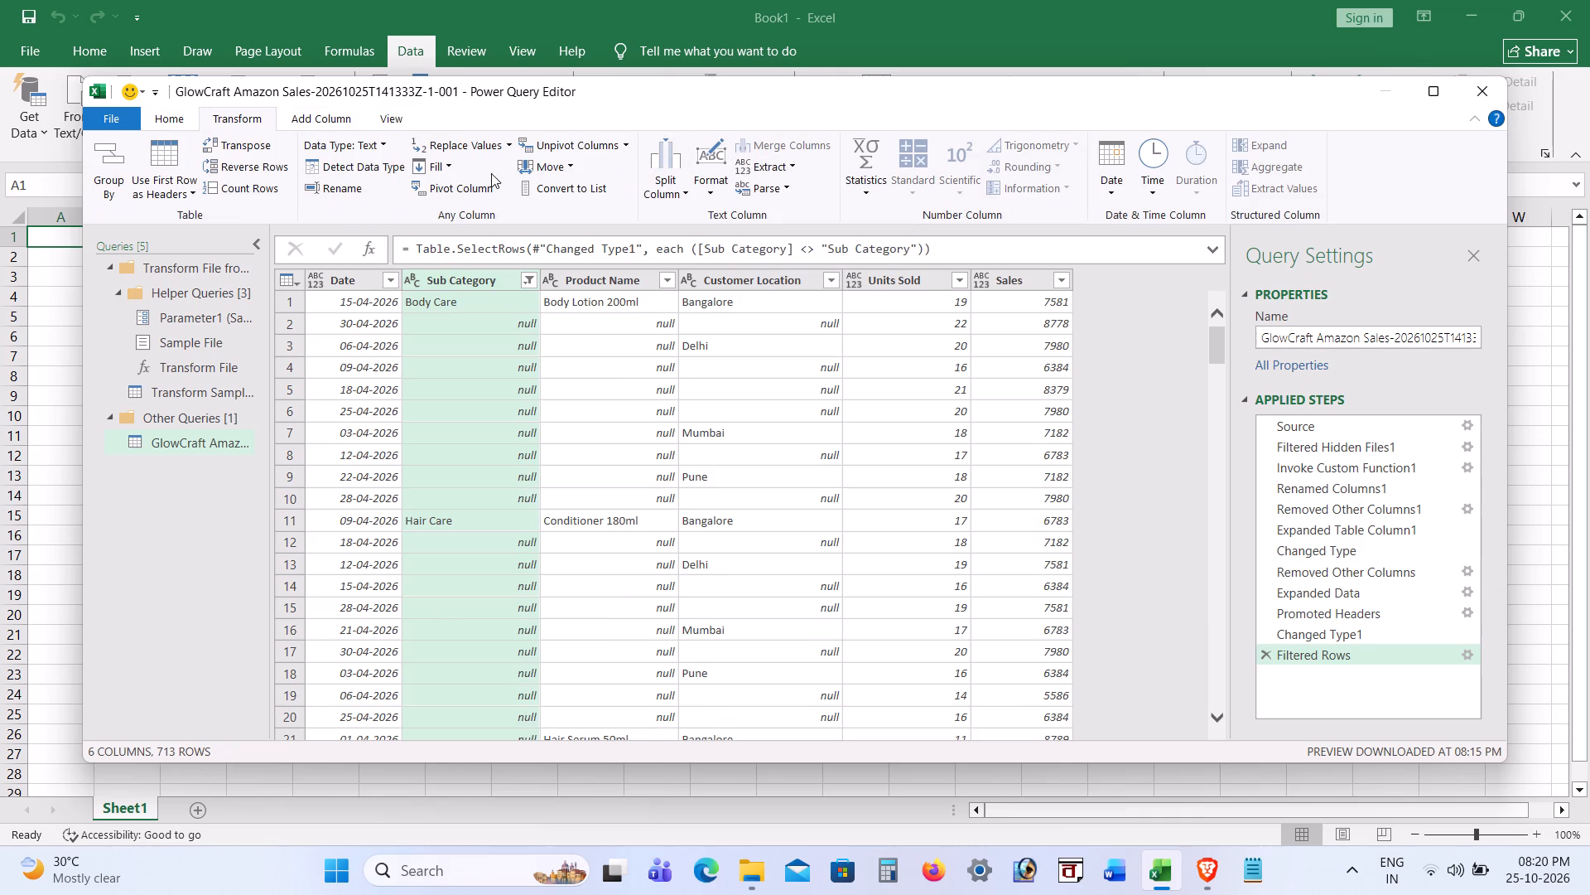
{"action": "left_click", "coordinate": [431, 162]}
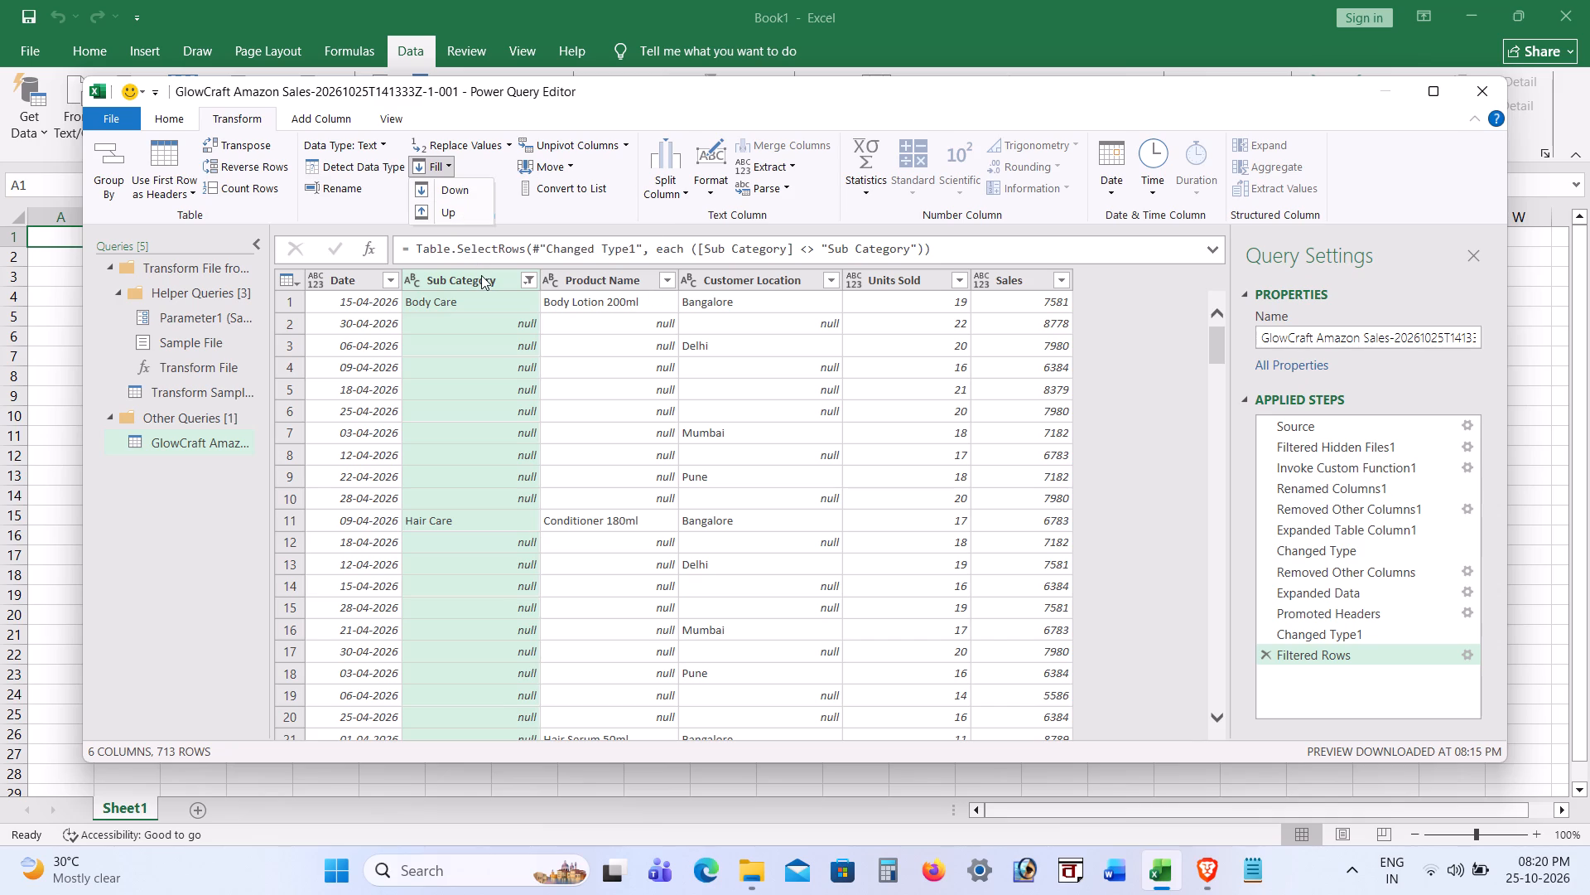
{"action": "left_click", "coordinate": [591, 279], "text": "ctrl"}
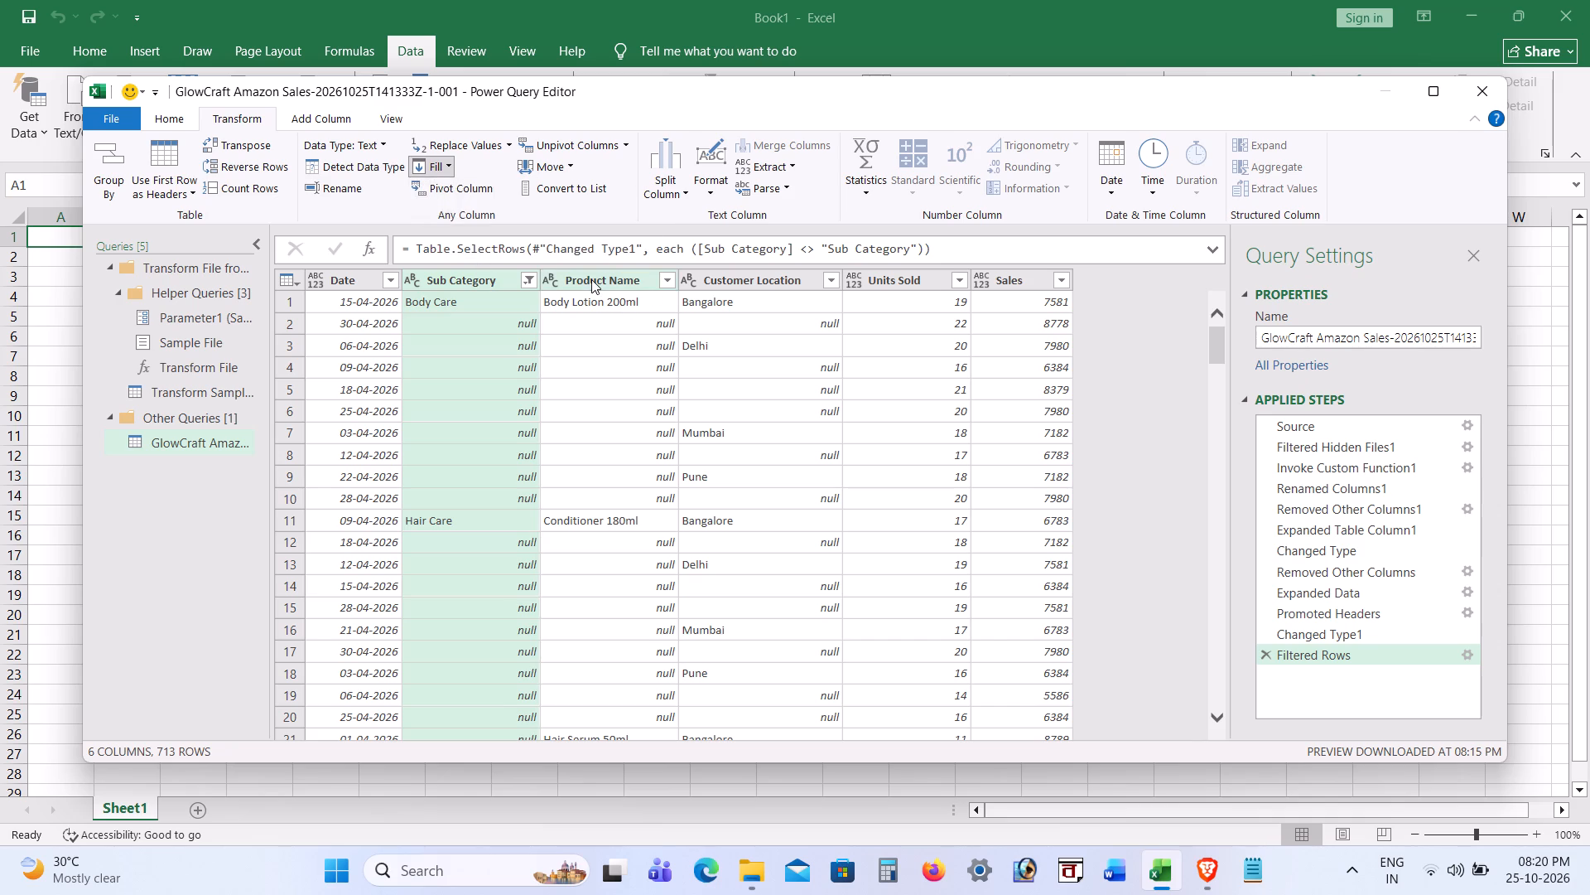
{"action": "left_click_drag", "start_coordinate": [619, 281], "coordinate": [756, 254], "text": "ctrl"}
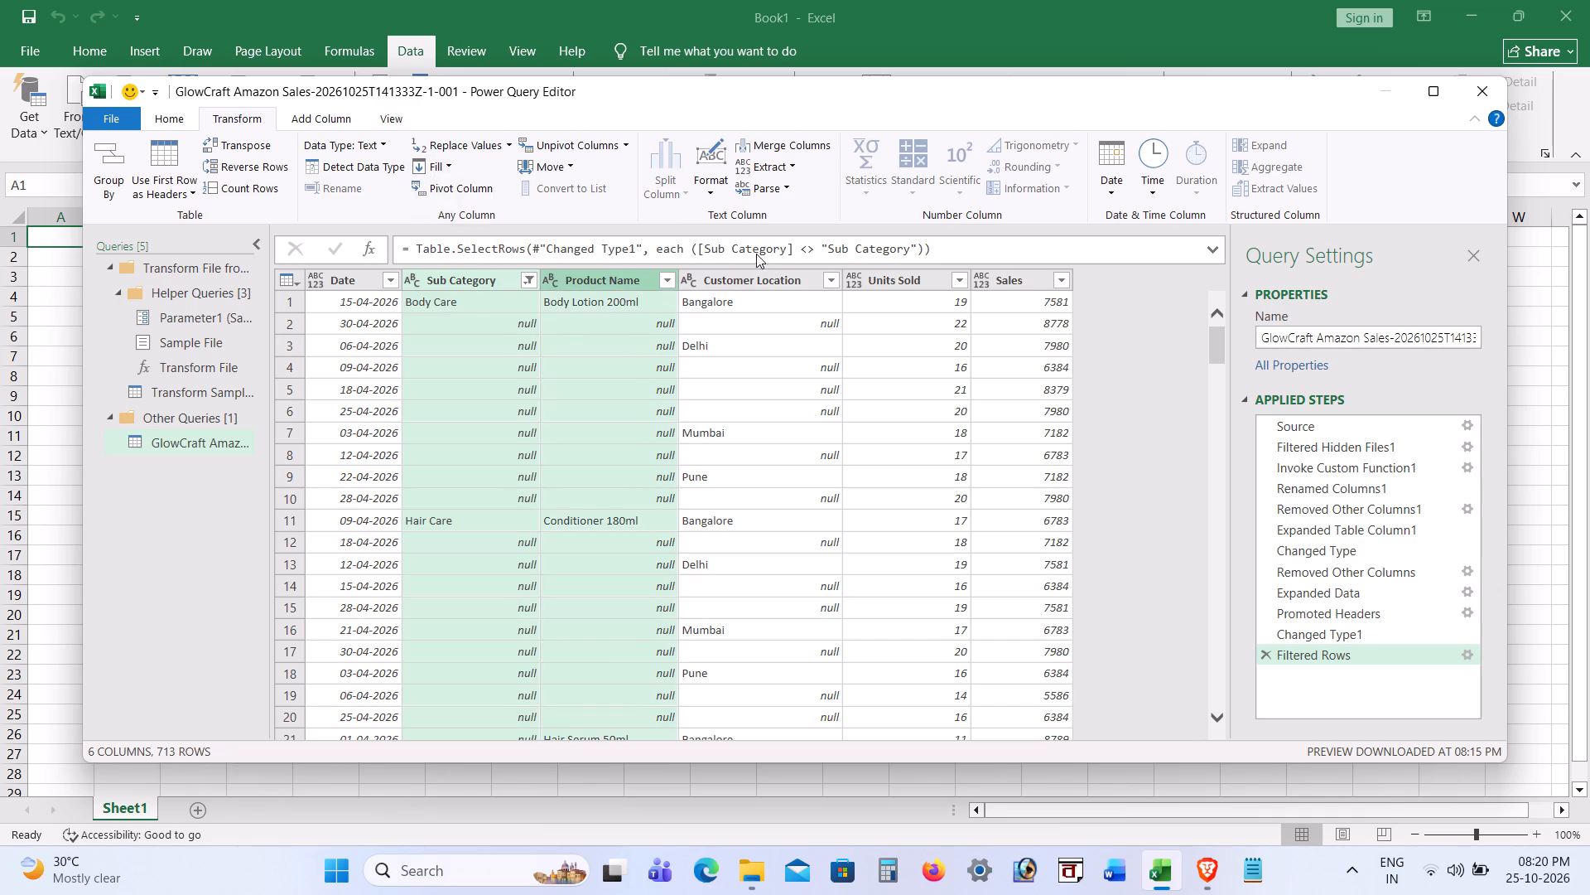
{"action": "left_click_drag", "start_coordinate": [756, 254], "coordinate": [597, 273], "text": "ctrl"}
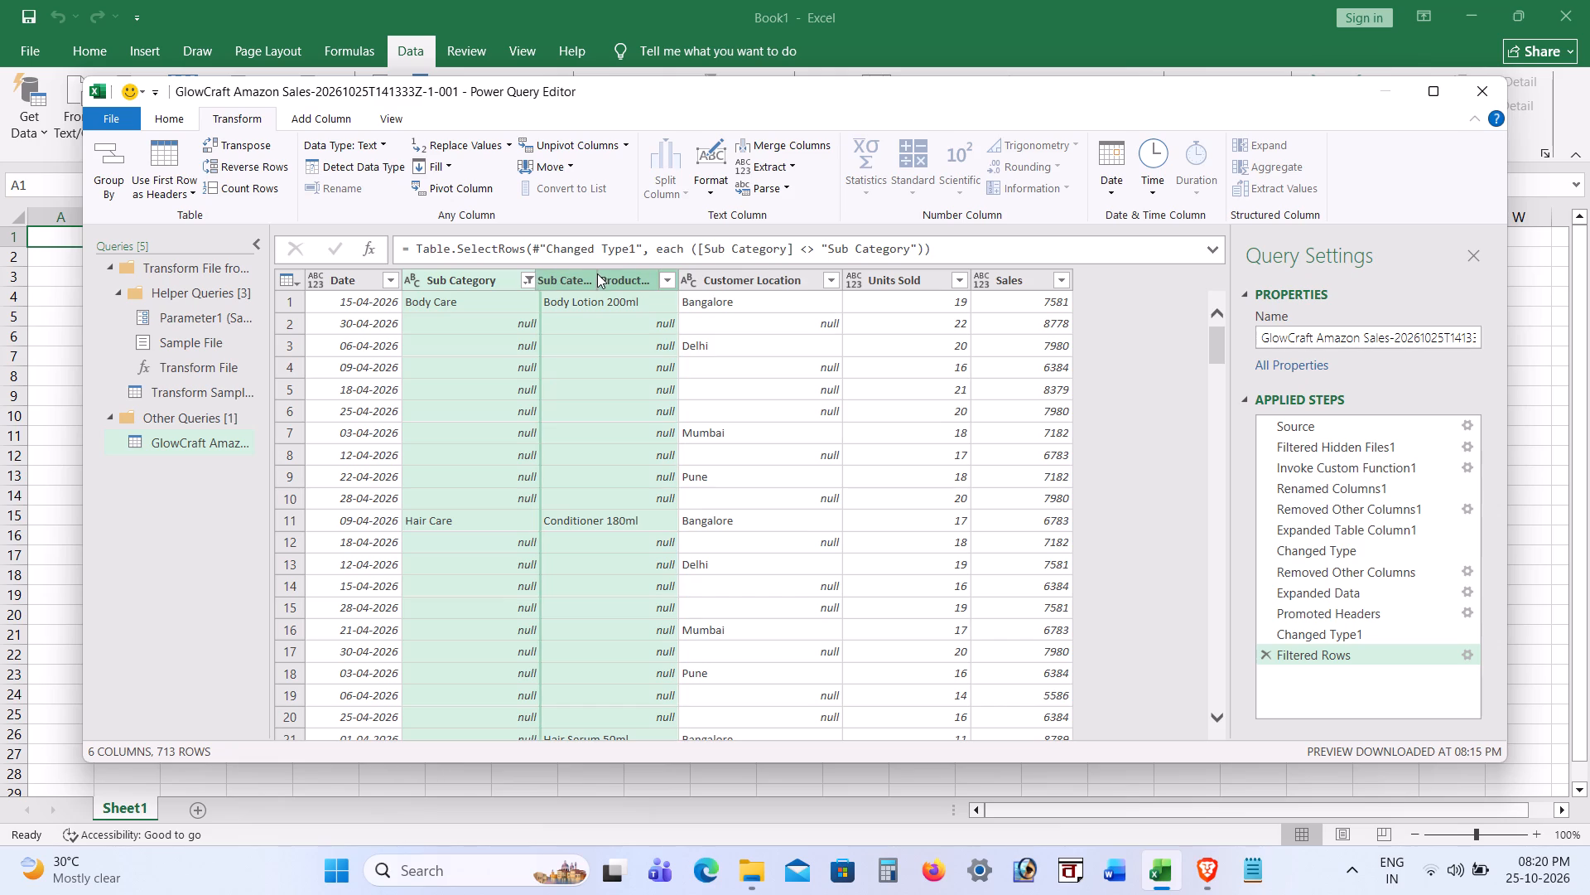
{"action": "left_click_drag", "start_coordinate": [597, 273], "coordinate": [557, 280], "text": "ctrl"}
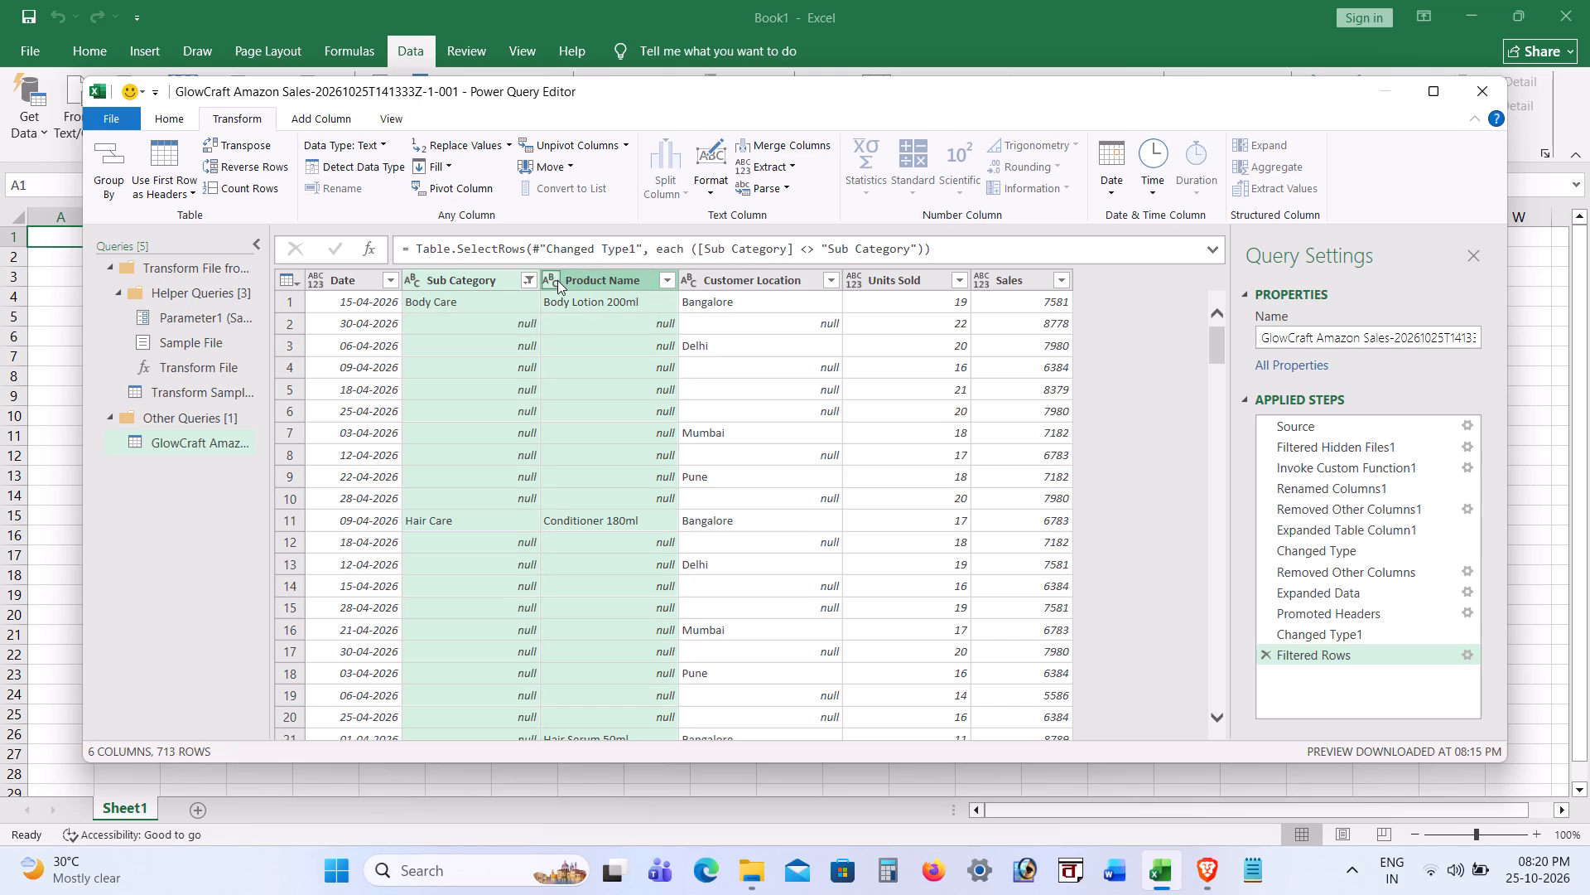
{"action": "left_click", "coordinate": [766, 279], "text": "ctrl"}
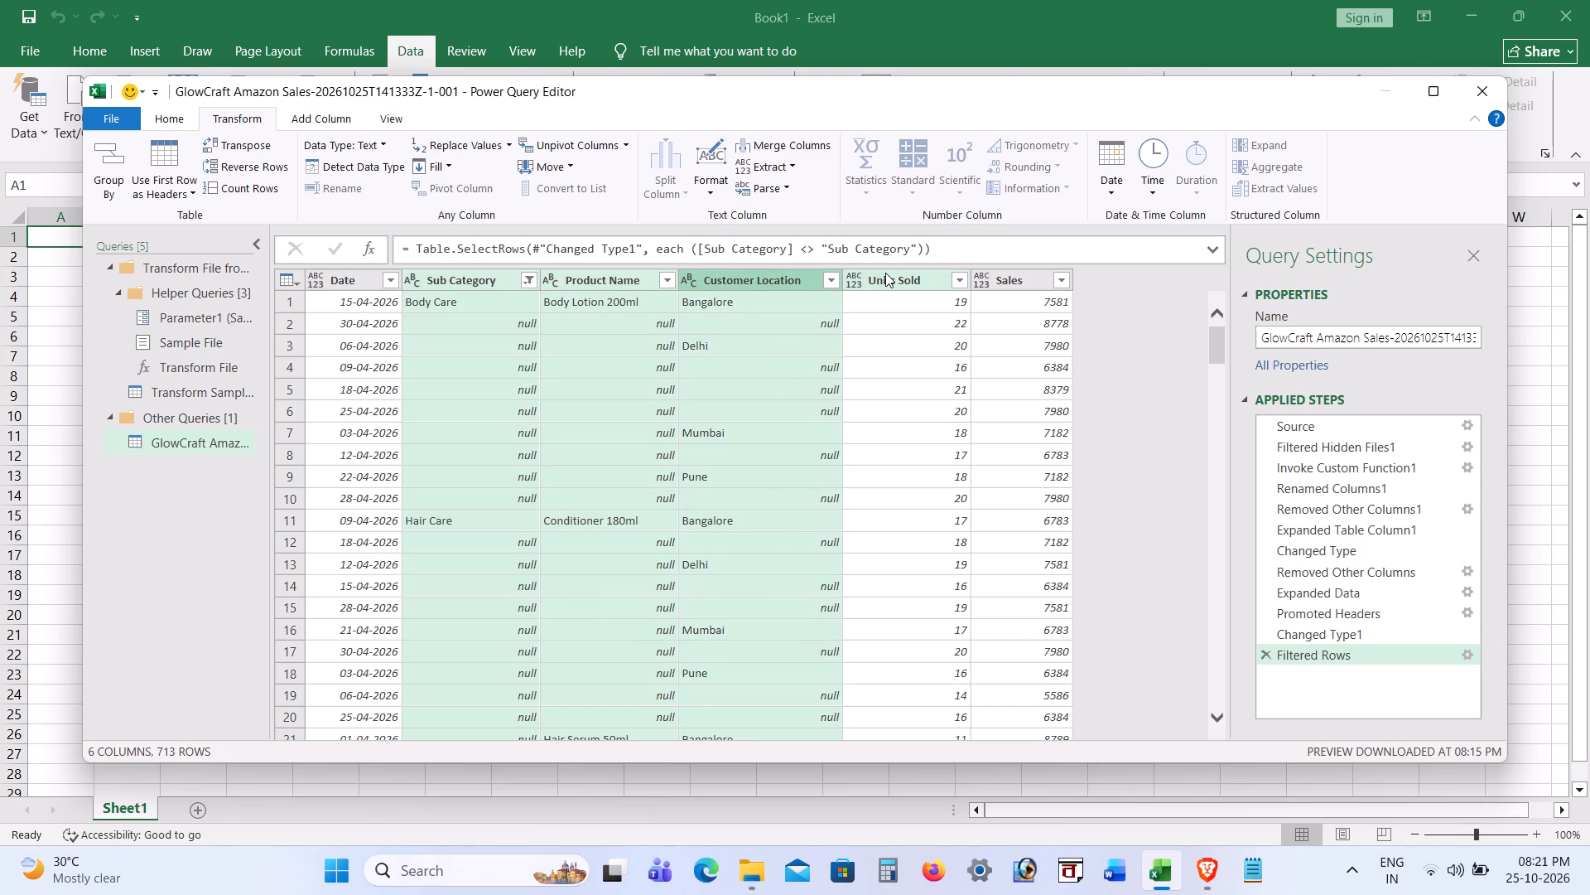
{"action": "left_click", "coordinate": [885, 273], "text": "ctrl"}
{"action": "left_click", "coordinate": [1009, 272], "text": "ctrl"}
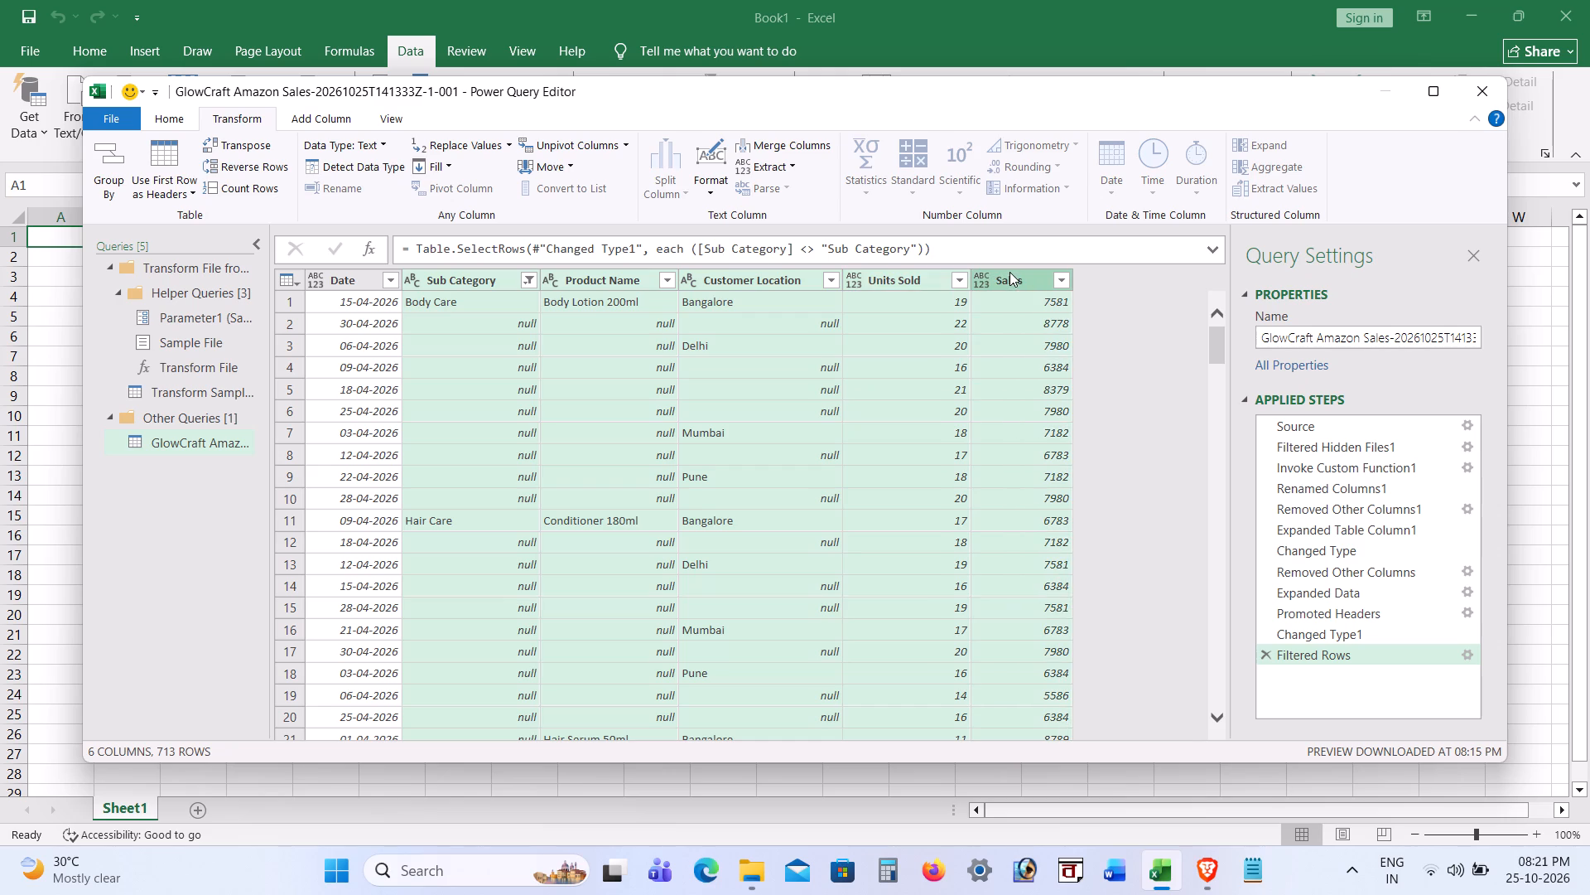
{"action": "left_click", "coordinate": [425, 163]}
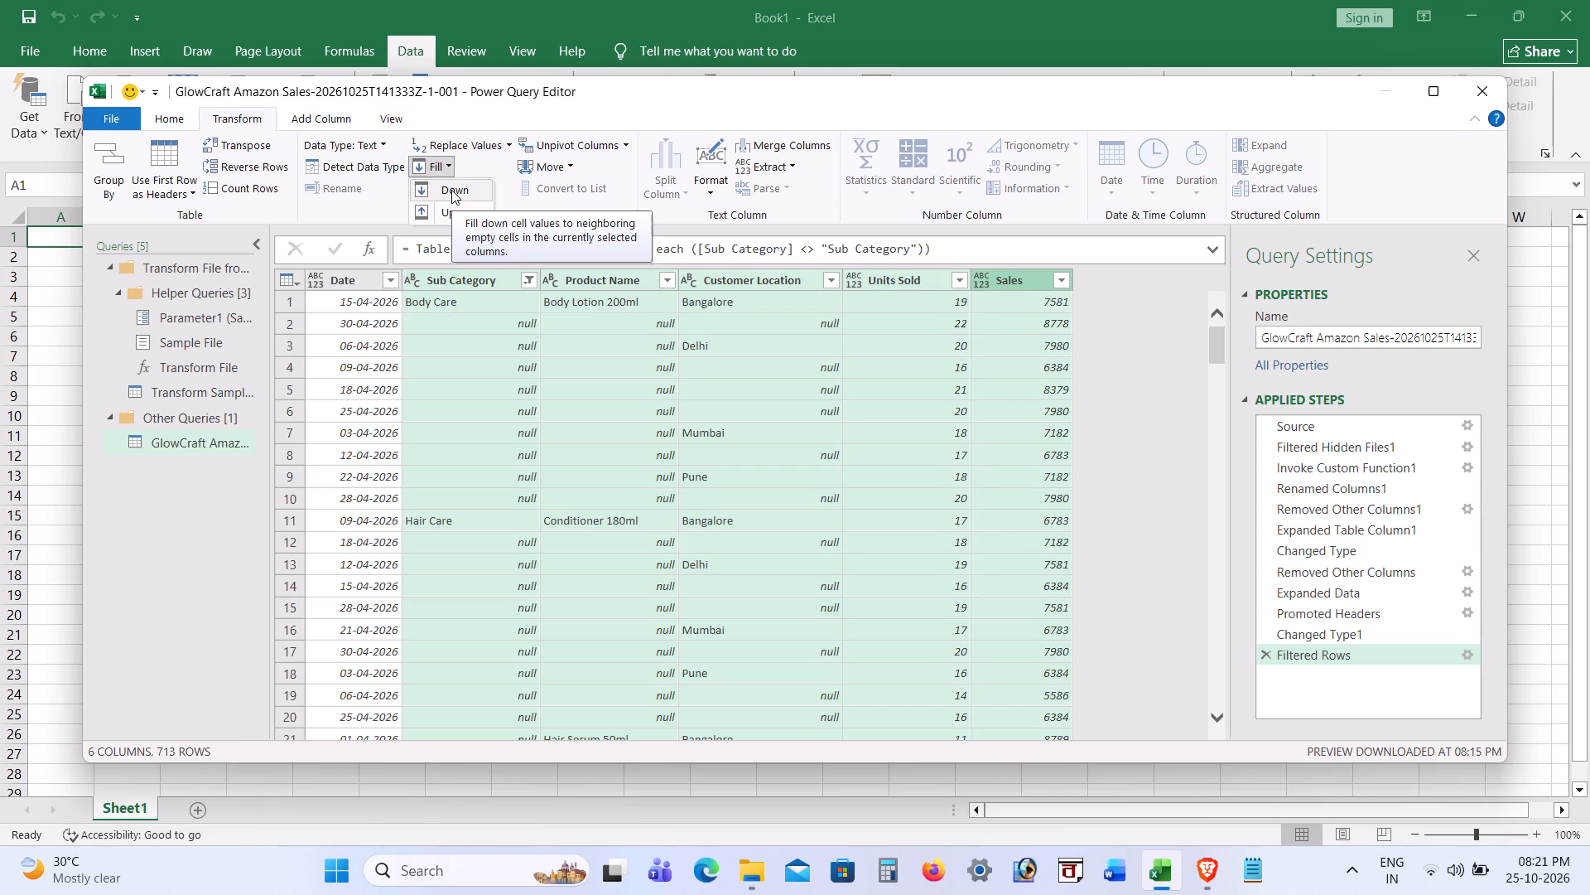
{"action": "left_click", "coordinate": [451, 190]}
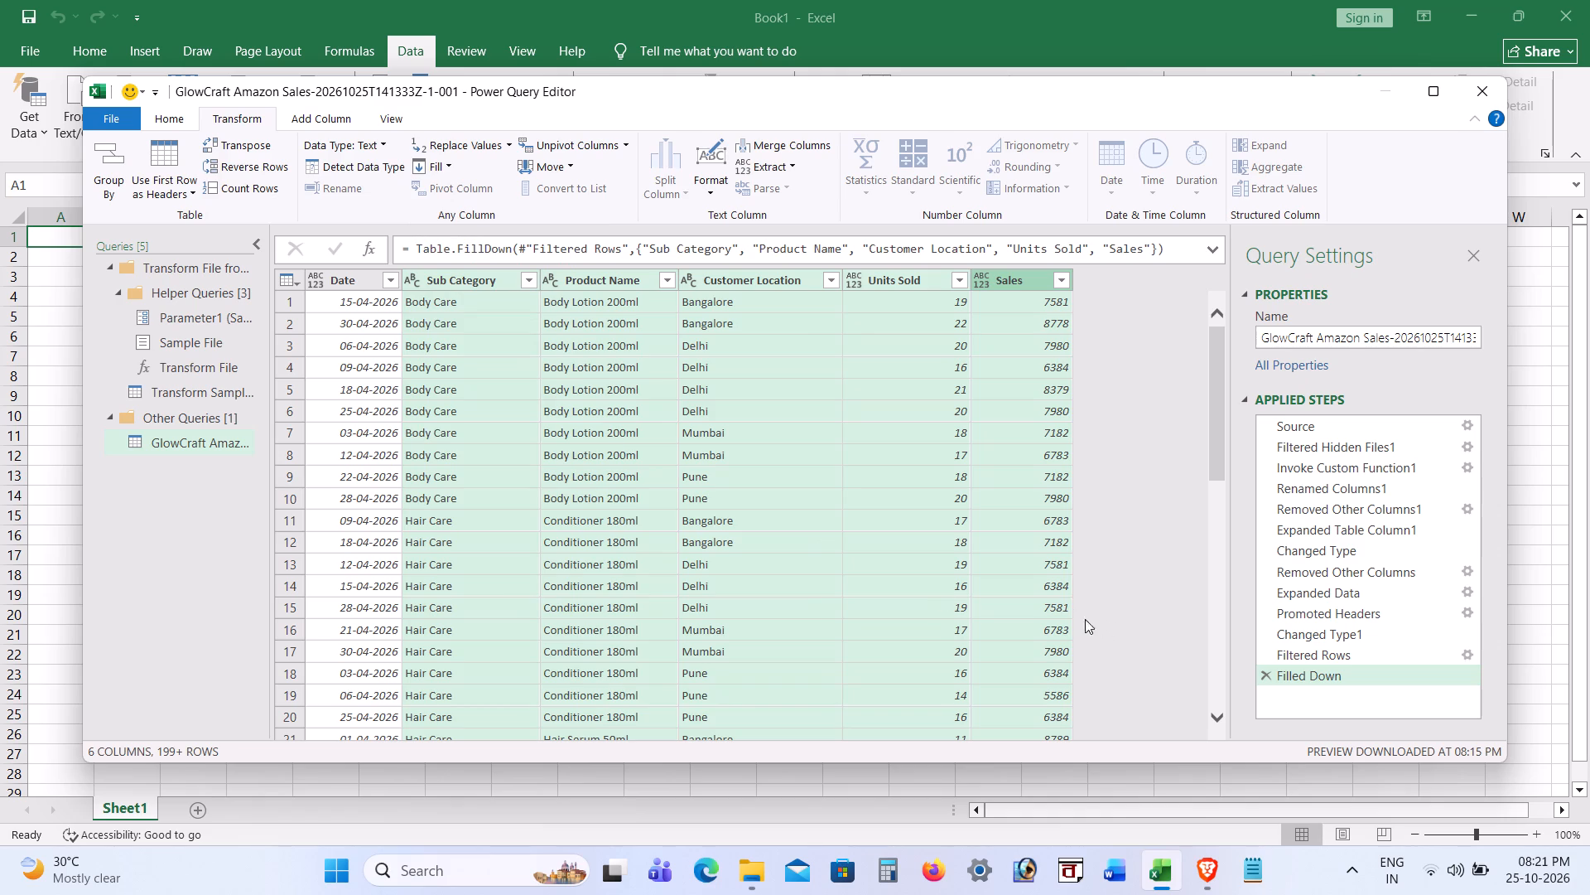
Switch back to the YouTube tutorial in Brave and resume the video at the Sub Category filter step.
{"action": "left_click", "coordinate": [1218, 873]}
{"action": "left_click", "coordinate": [786, 512]}
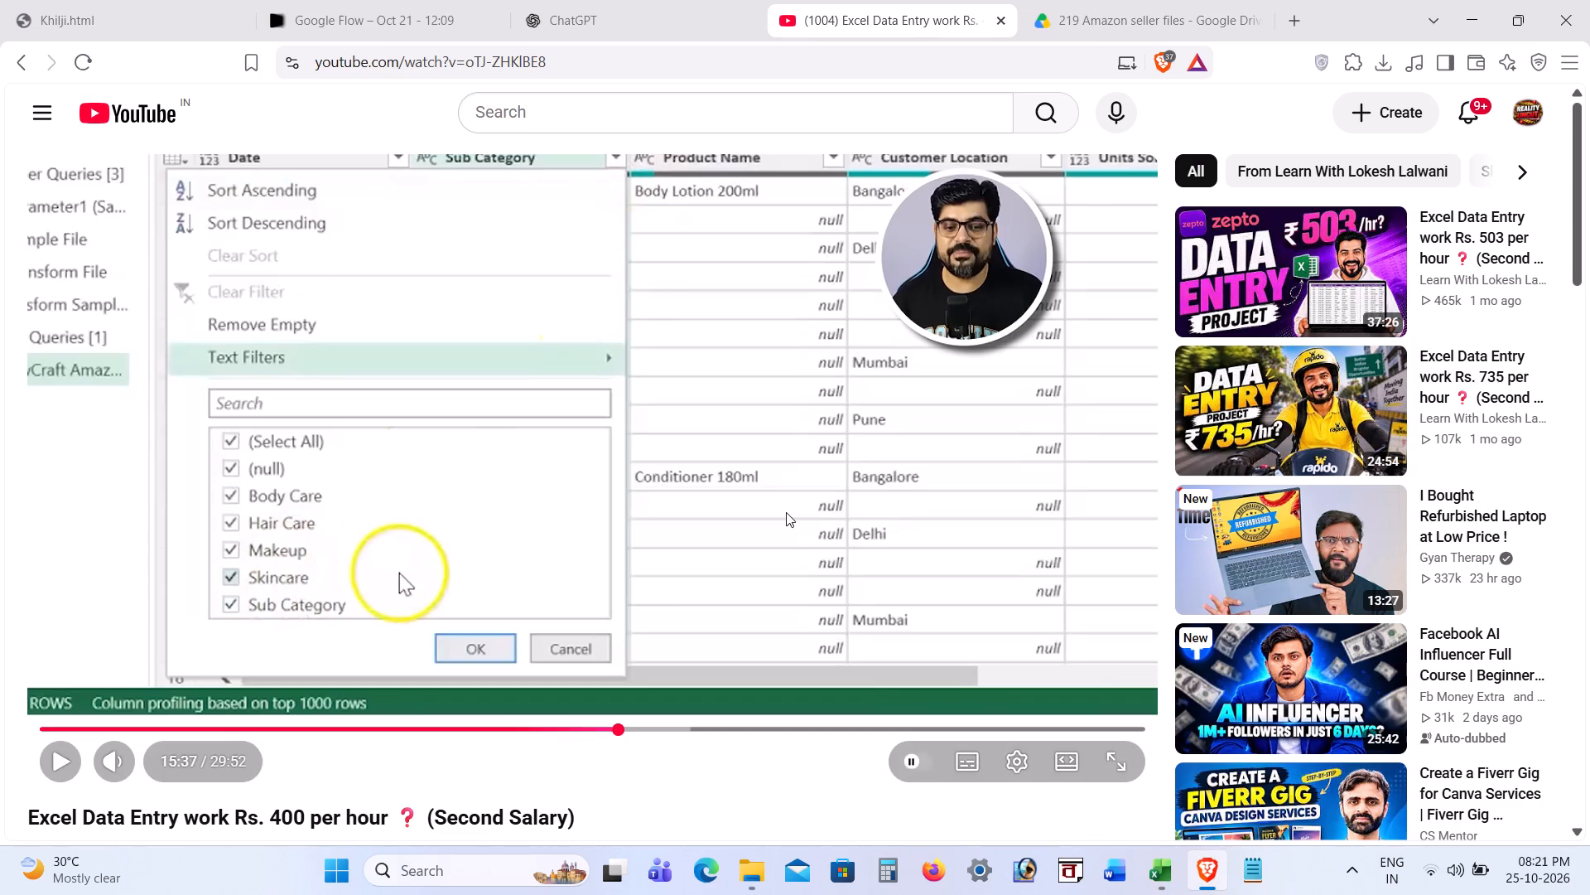
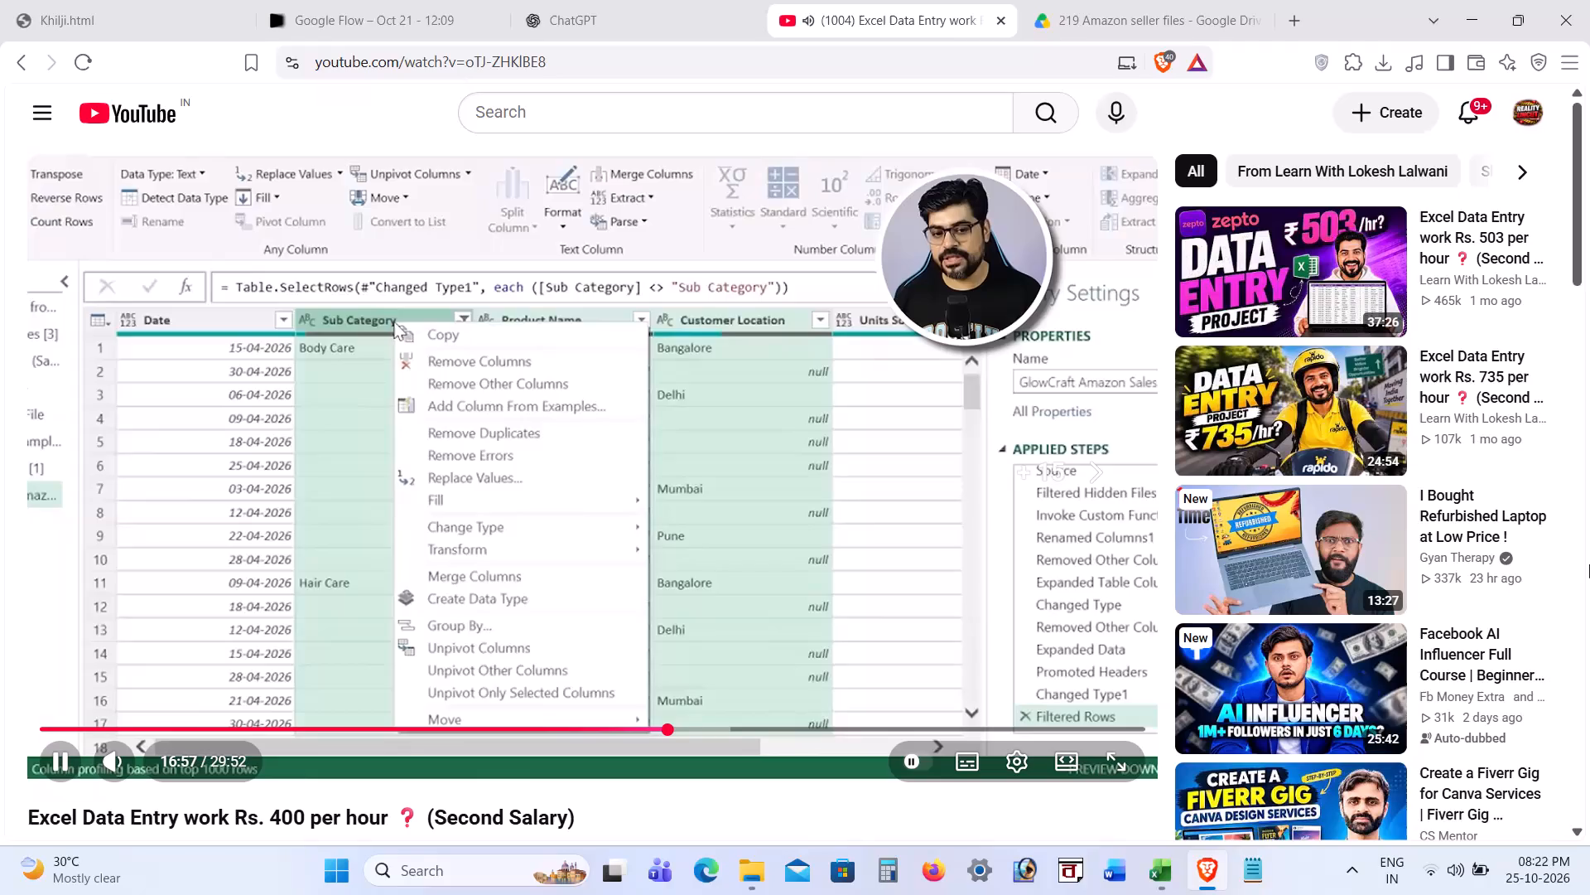
Skip ahead in the tutorial video past the Fill Down step and channel promotion to the part about the Date column.
{"action": "key", "text": "Right"}
{"action": "key", "text": "Right"}
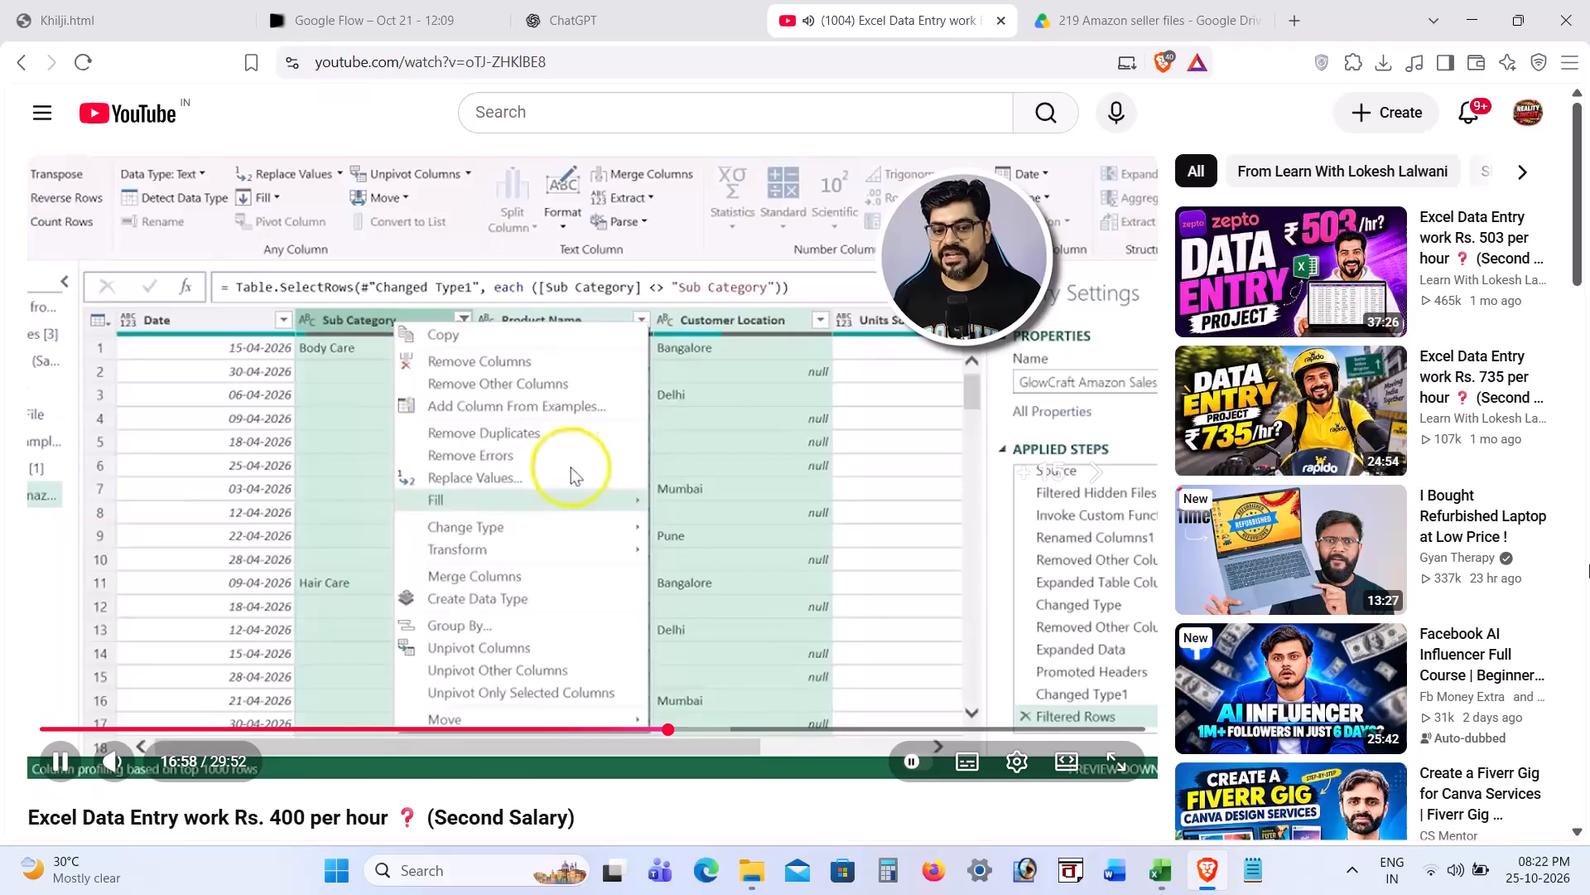
{"action": "key", "text": "Right"}
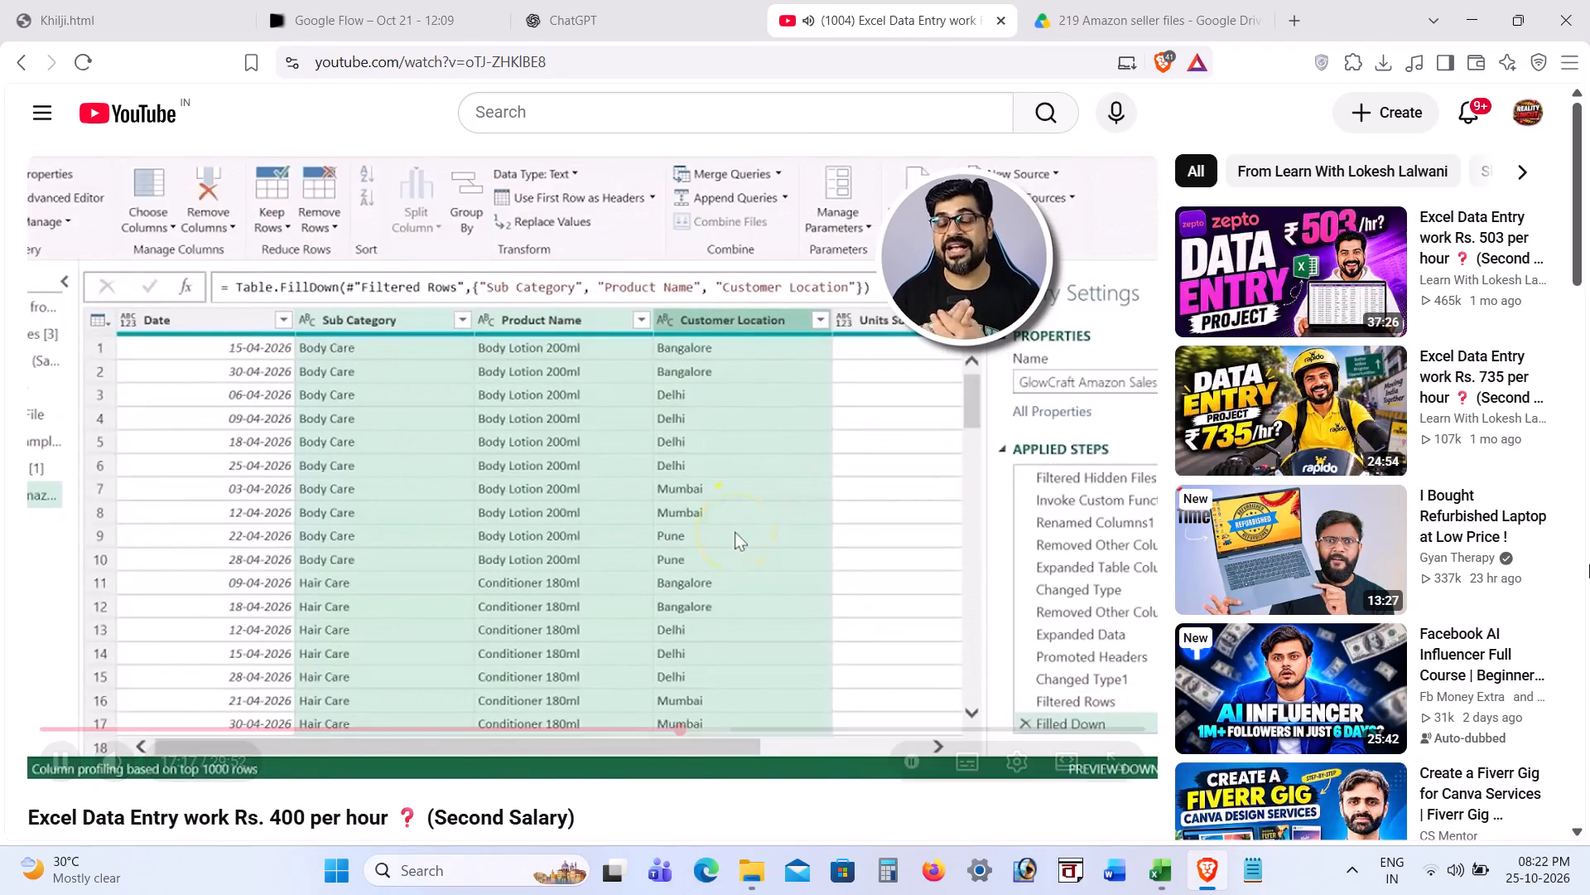
{"action": "key", "text": "Right"}
{"action": "key", "text": "Right"}
{"action": "key", "text": "Right"}
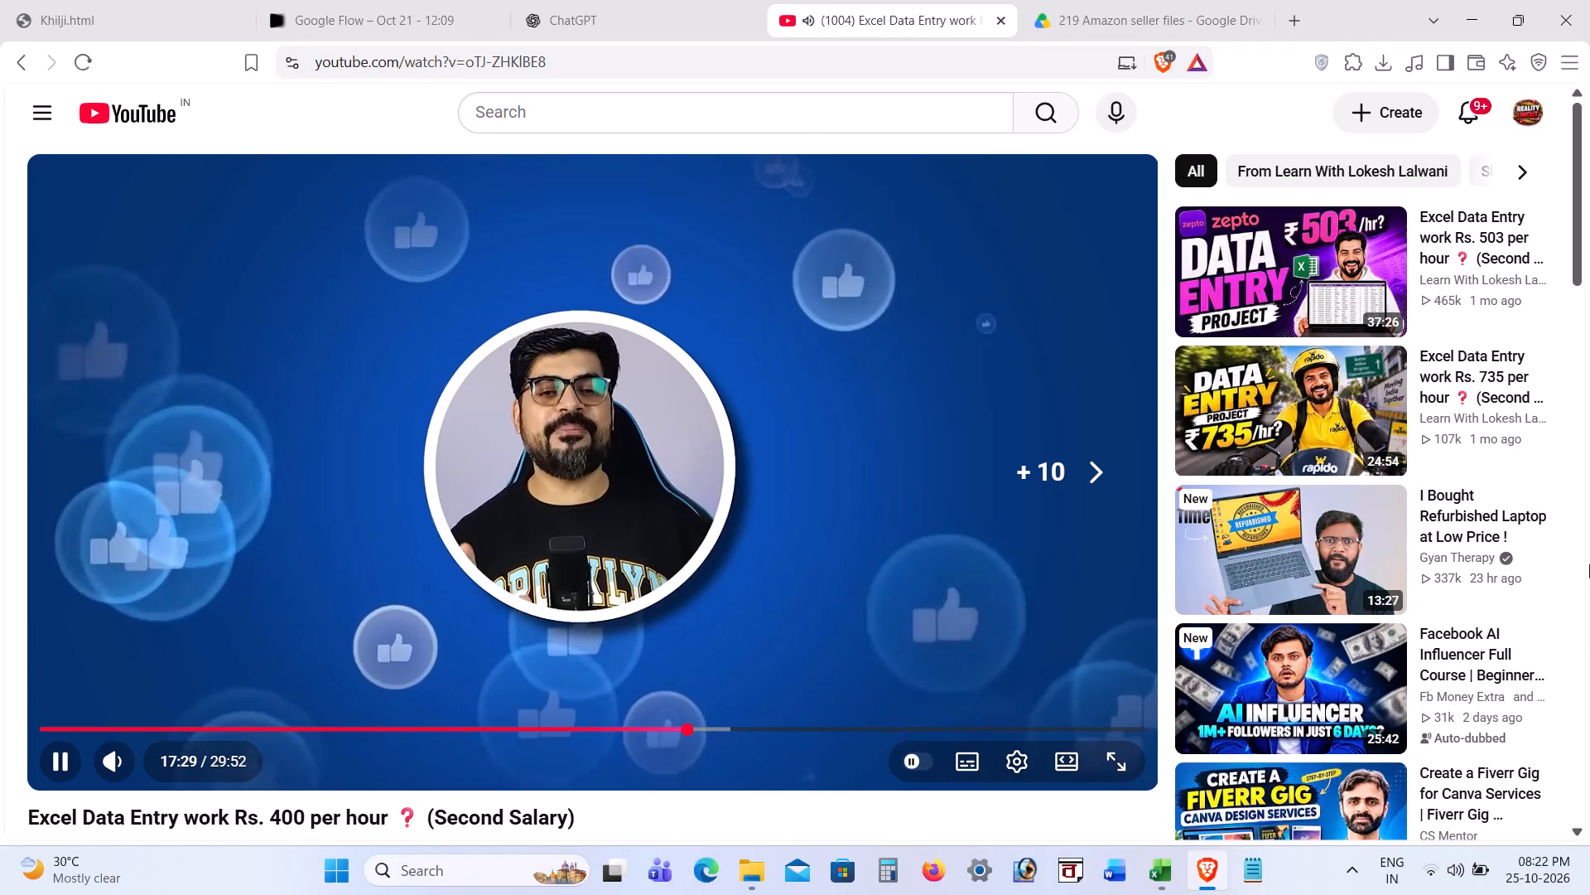
{"action": "key", "text": "Right"}
{"action": "key", "text": "Right"}
{"action": "key", "text": "Right"}
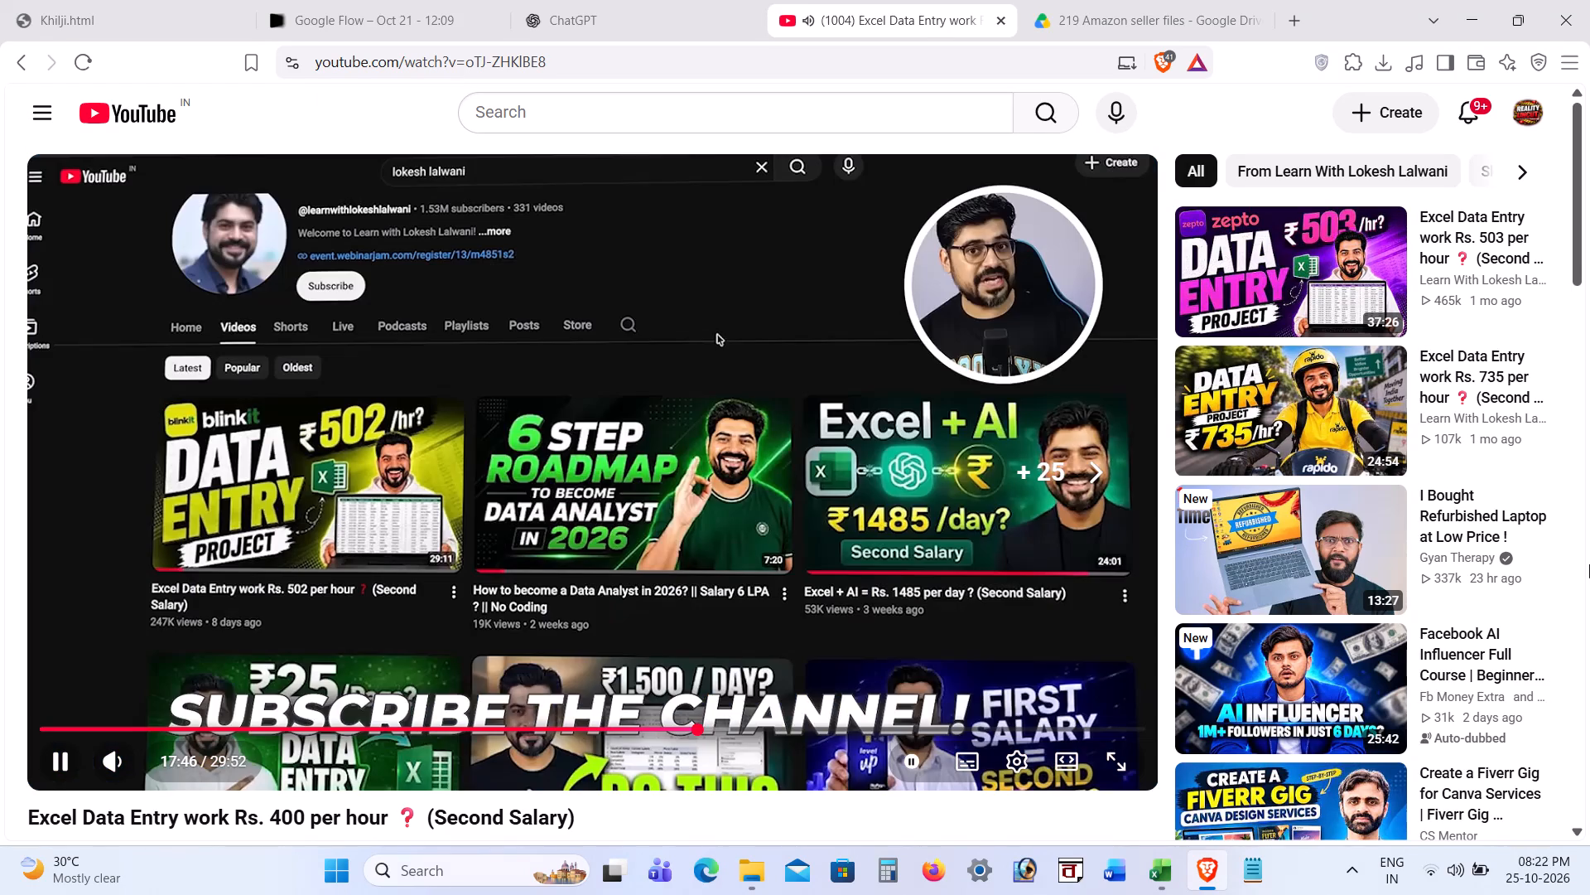
{"action": "key", "text": "Right"}
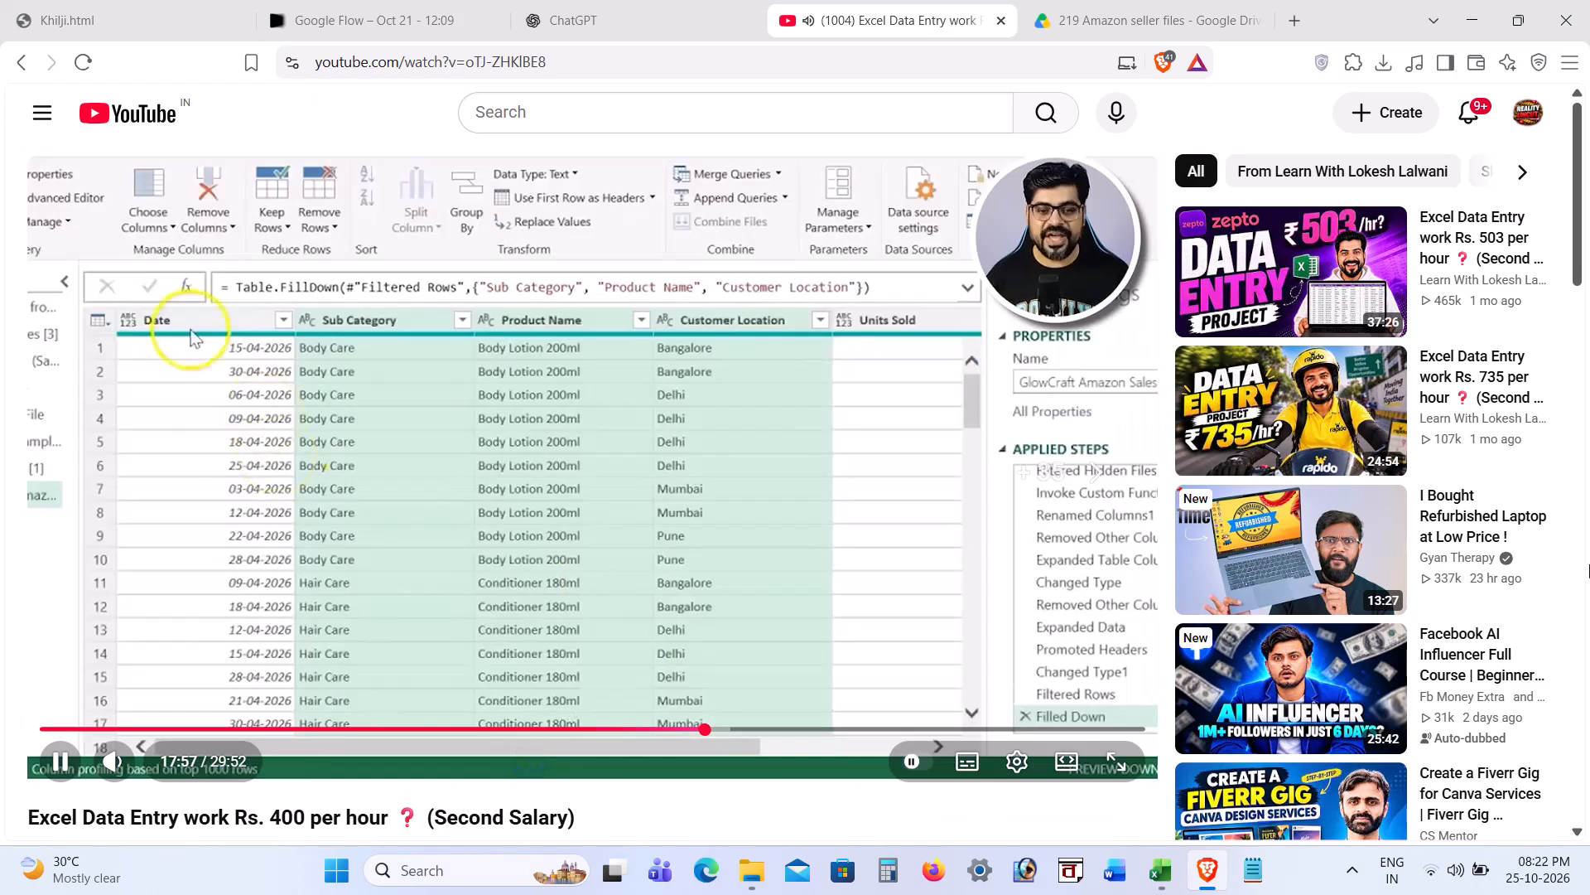
{"action": "key", "text": "Right"}
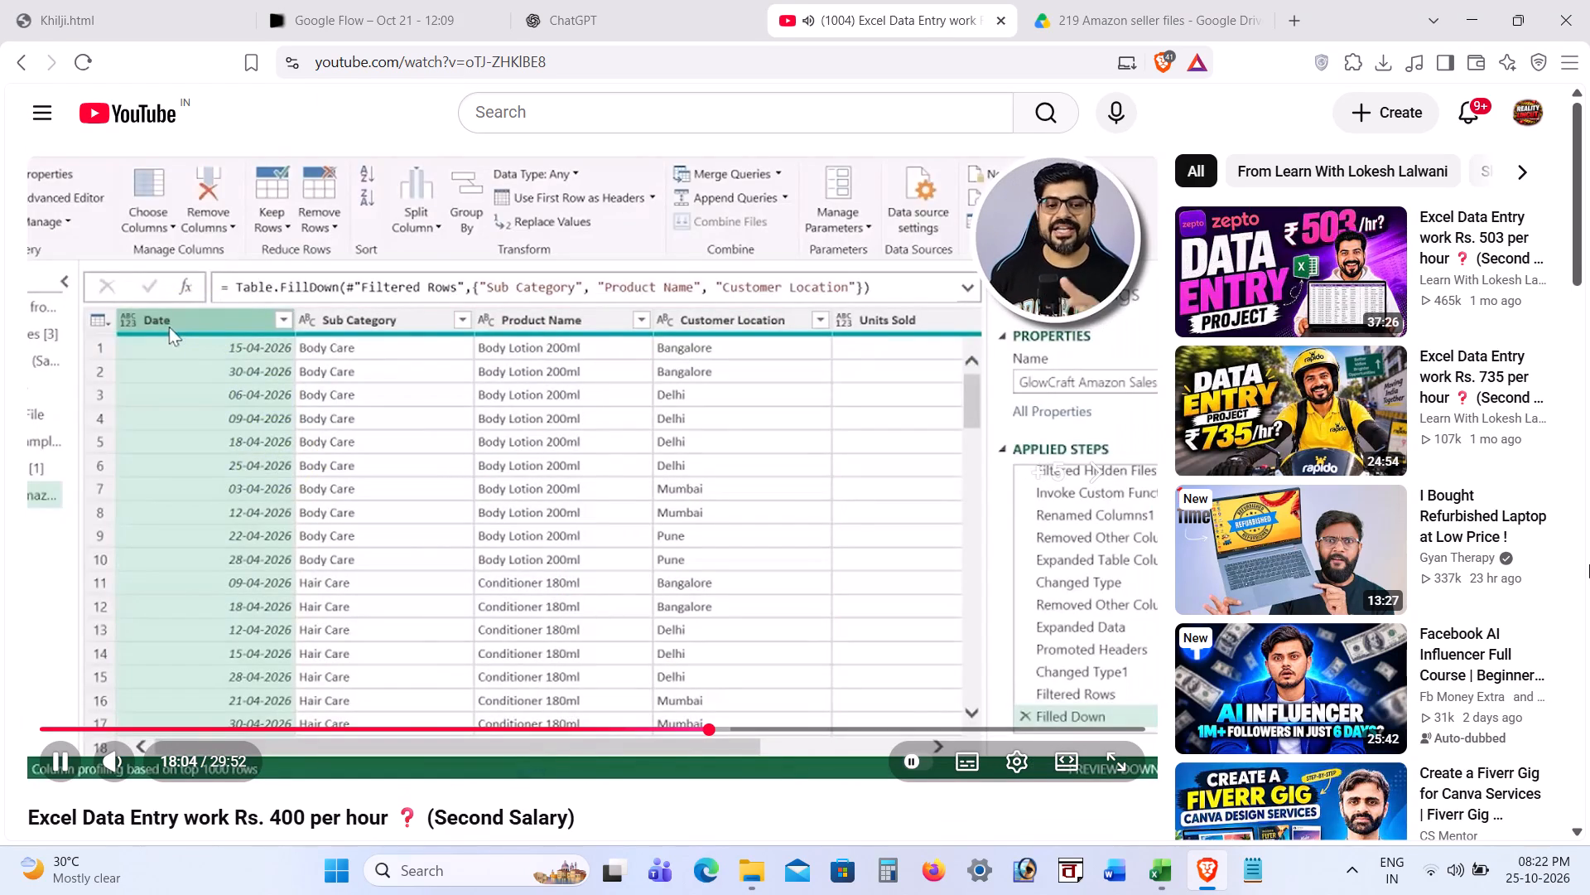
{"action": "key", "text": "Right"}
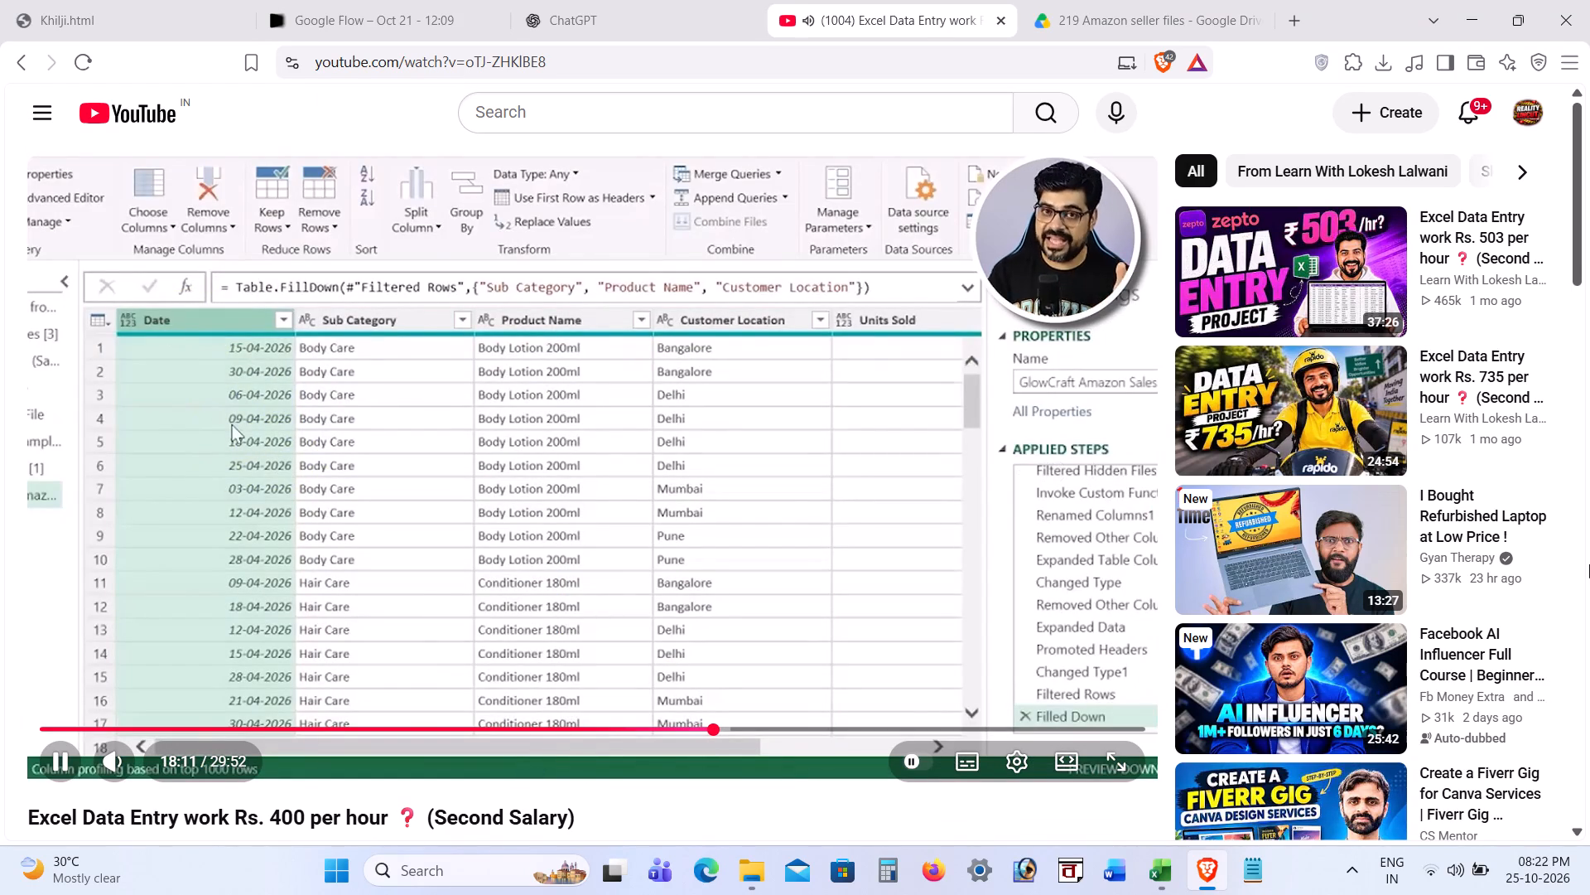
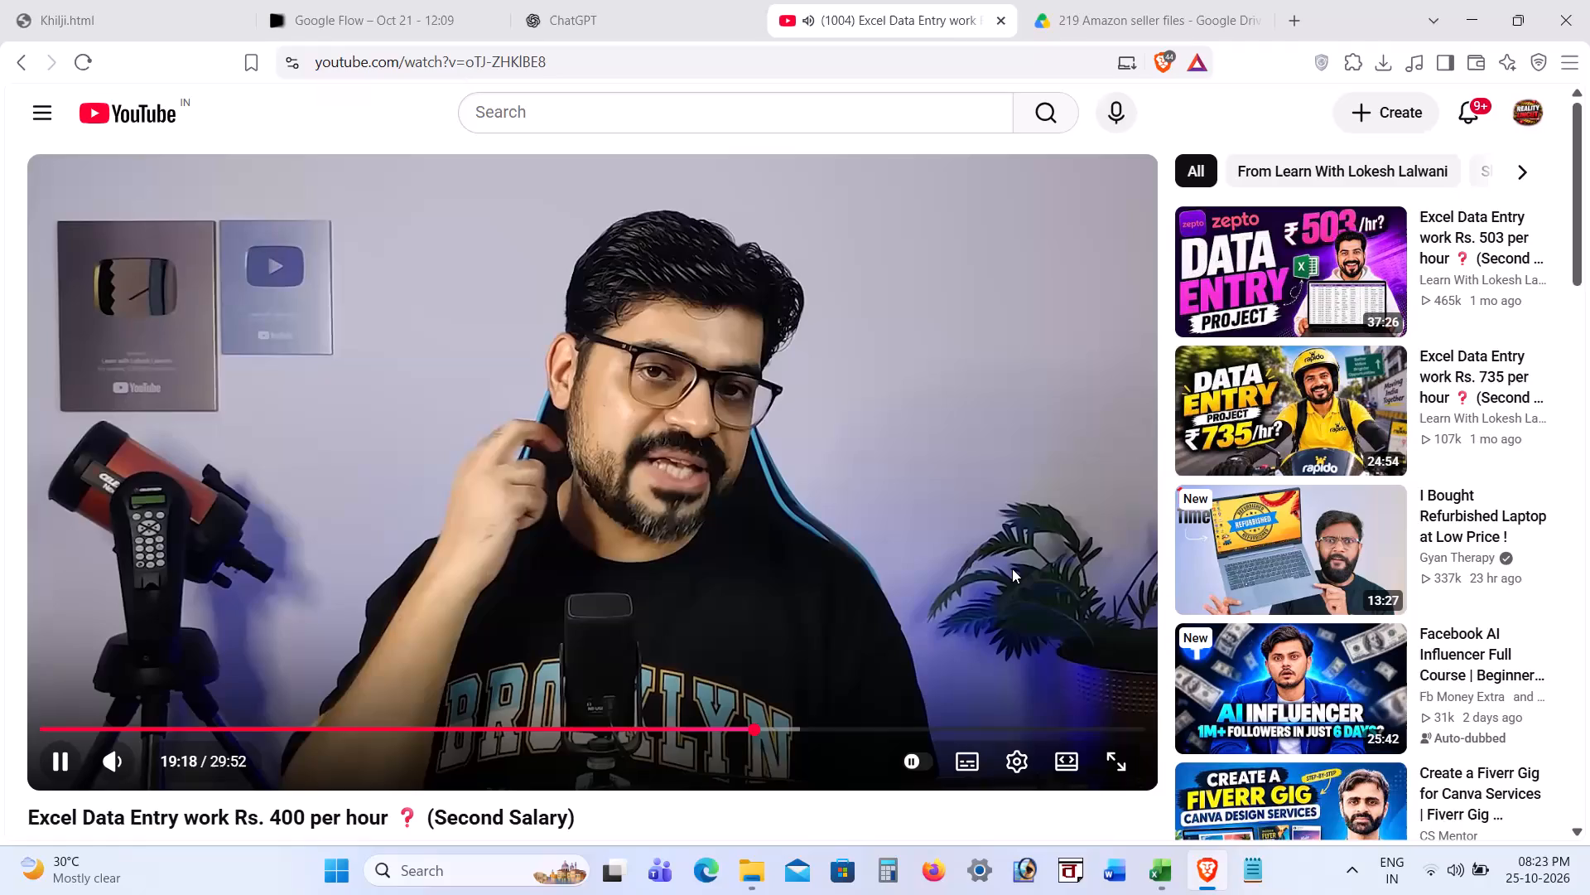
Watch the tutorial's date part, switch to Excel's Power Query Editor and set the Date column's type to Date, replacing the current conversion.
{"action": "left_click", "coordinate": [1012, 568]}
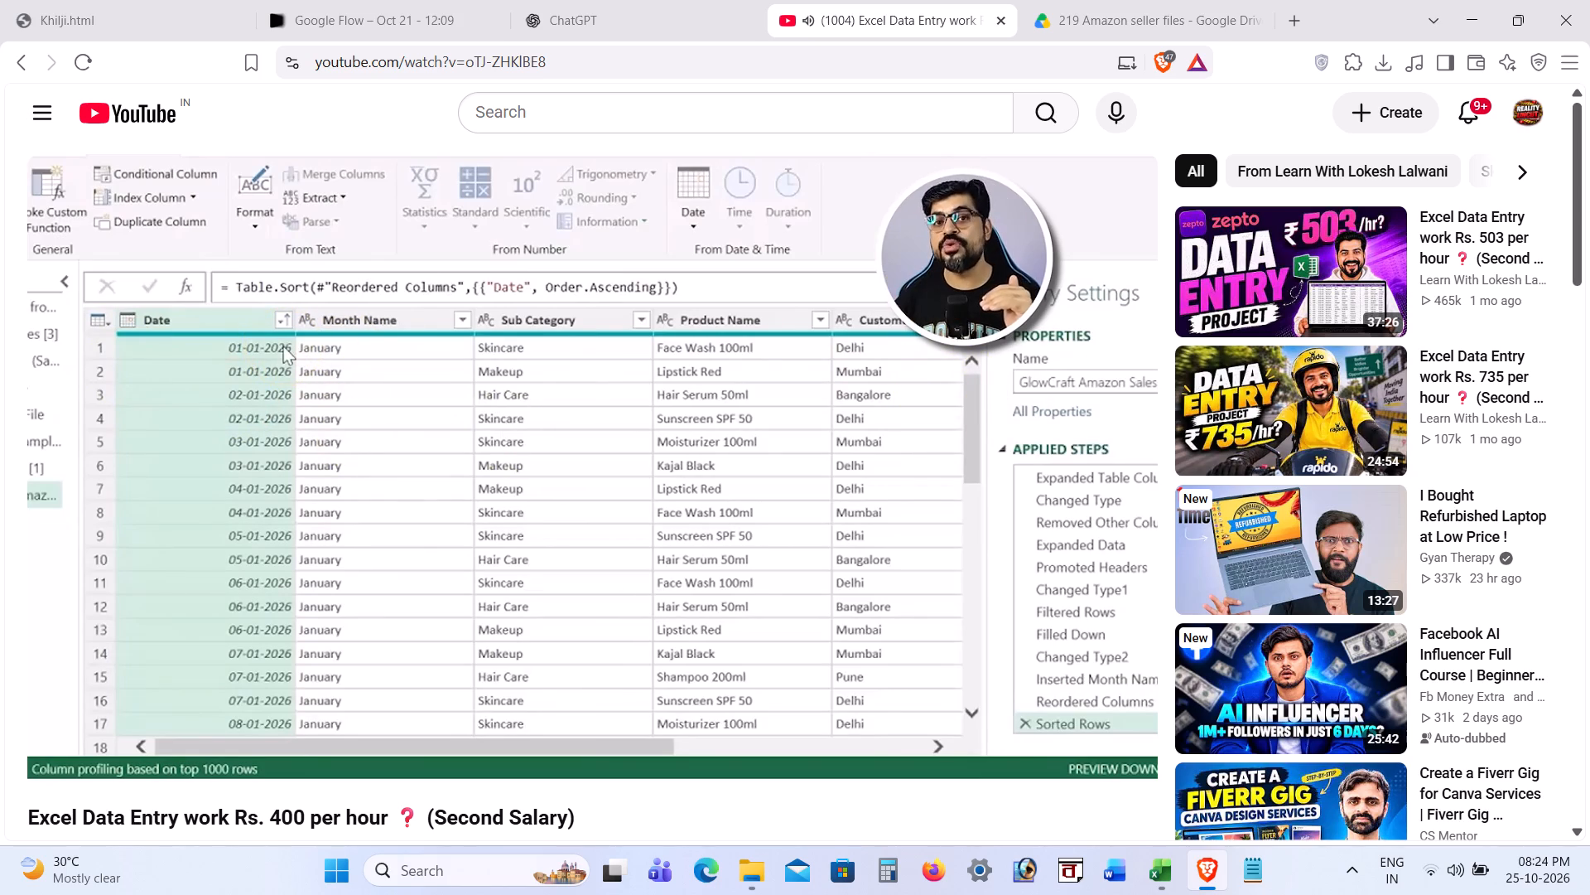
{"action": "left_click", "coordinate": [713, 521]}
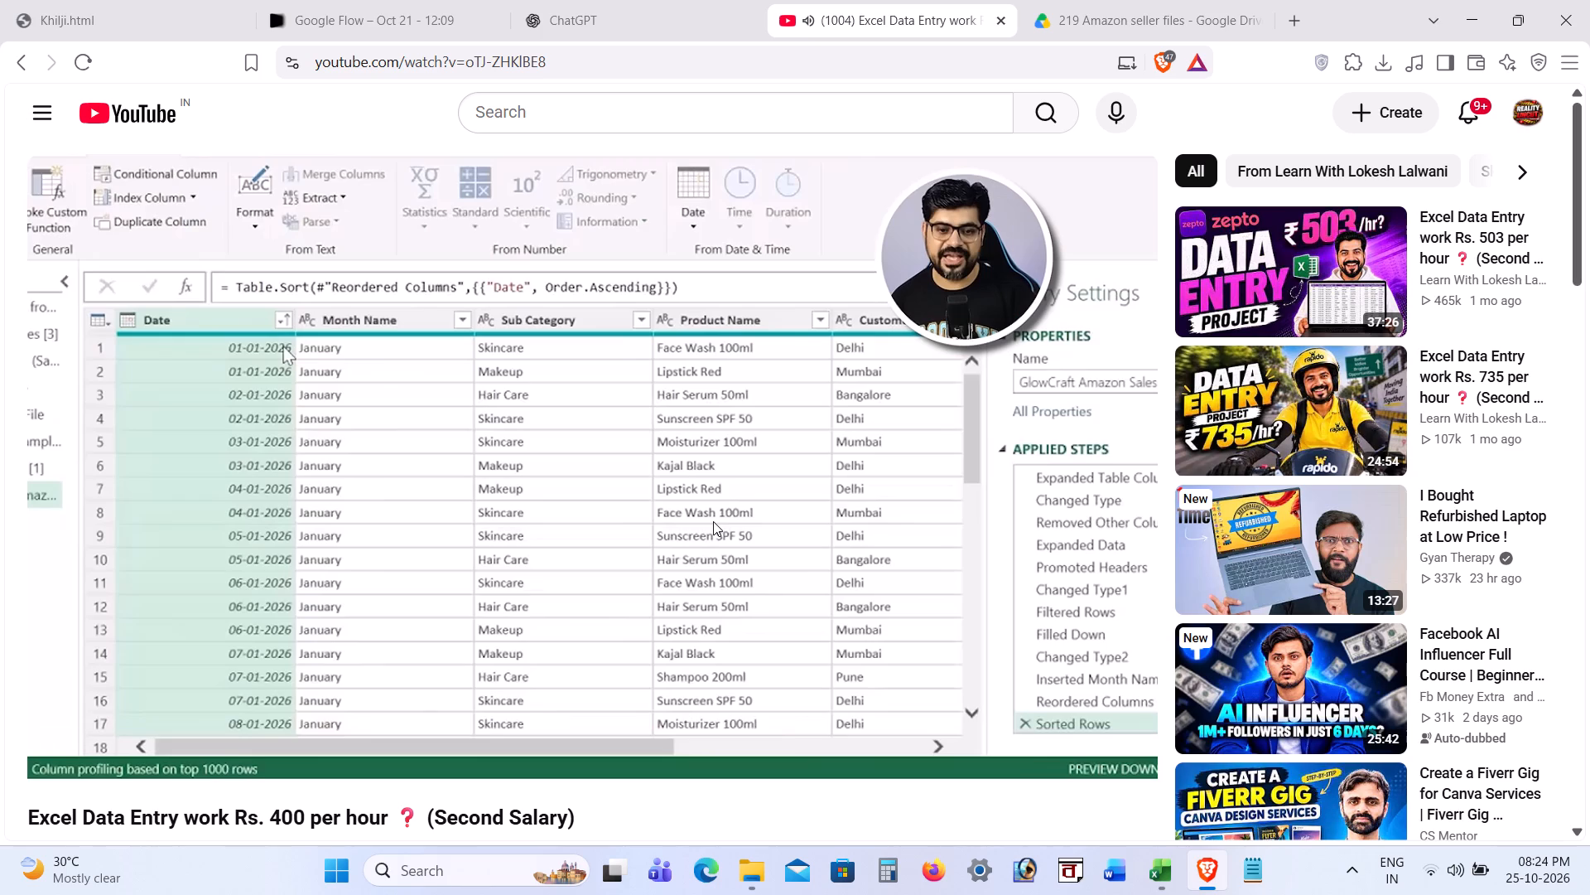
{"action": "left_click", "coordinate": [1171, 854]}
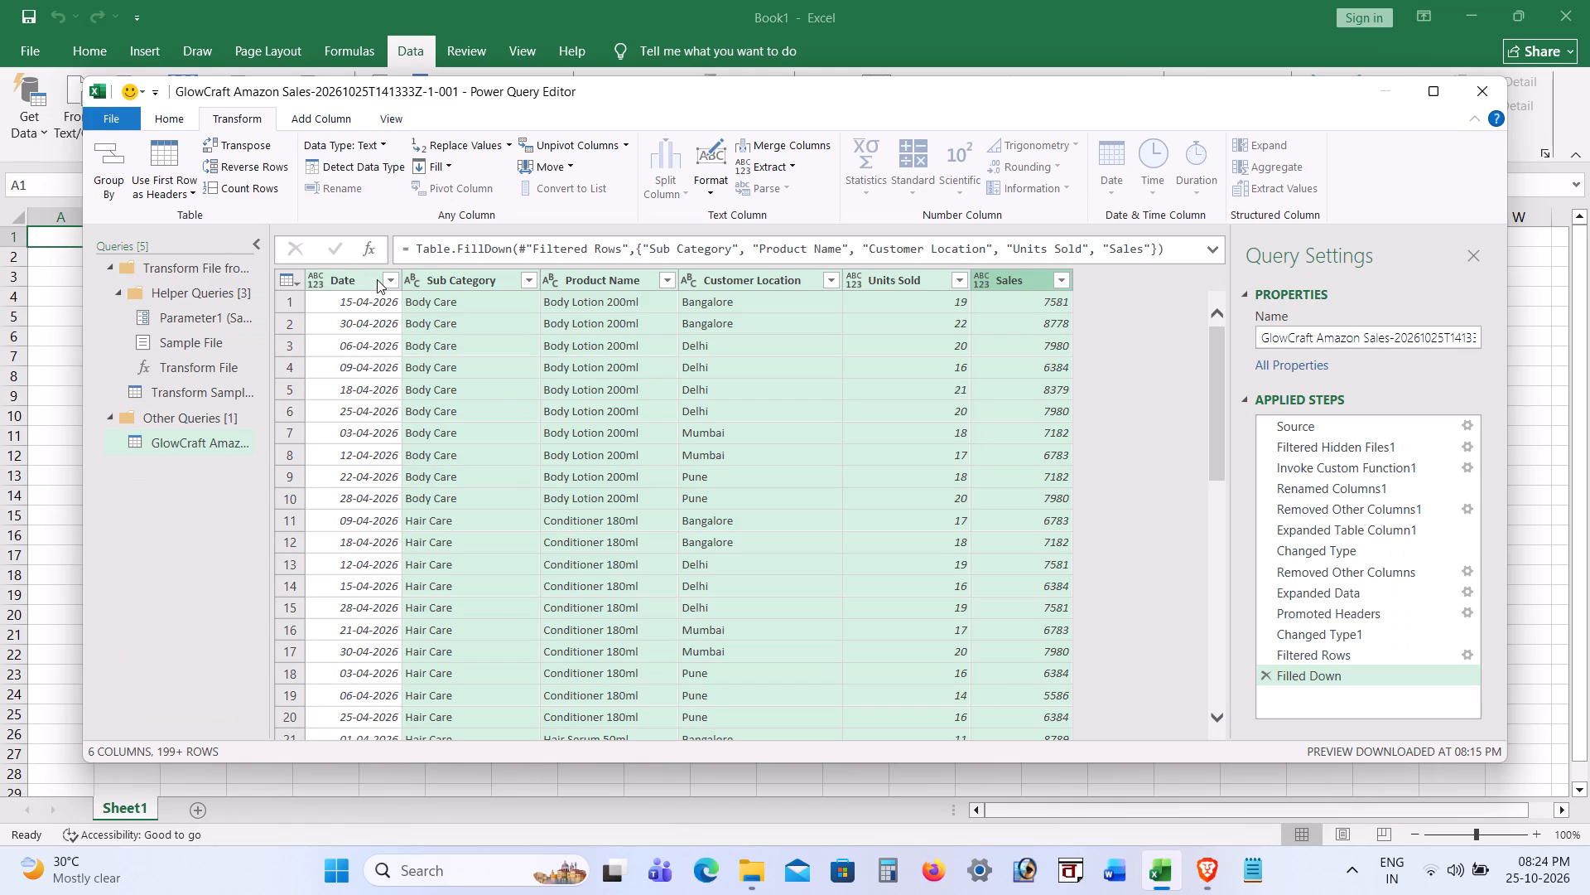
{"action": "left_click", "coordinate": [310, 280]}
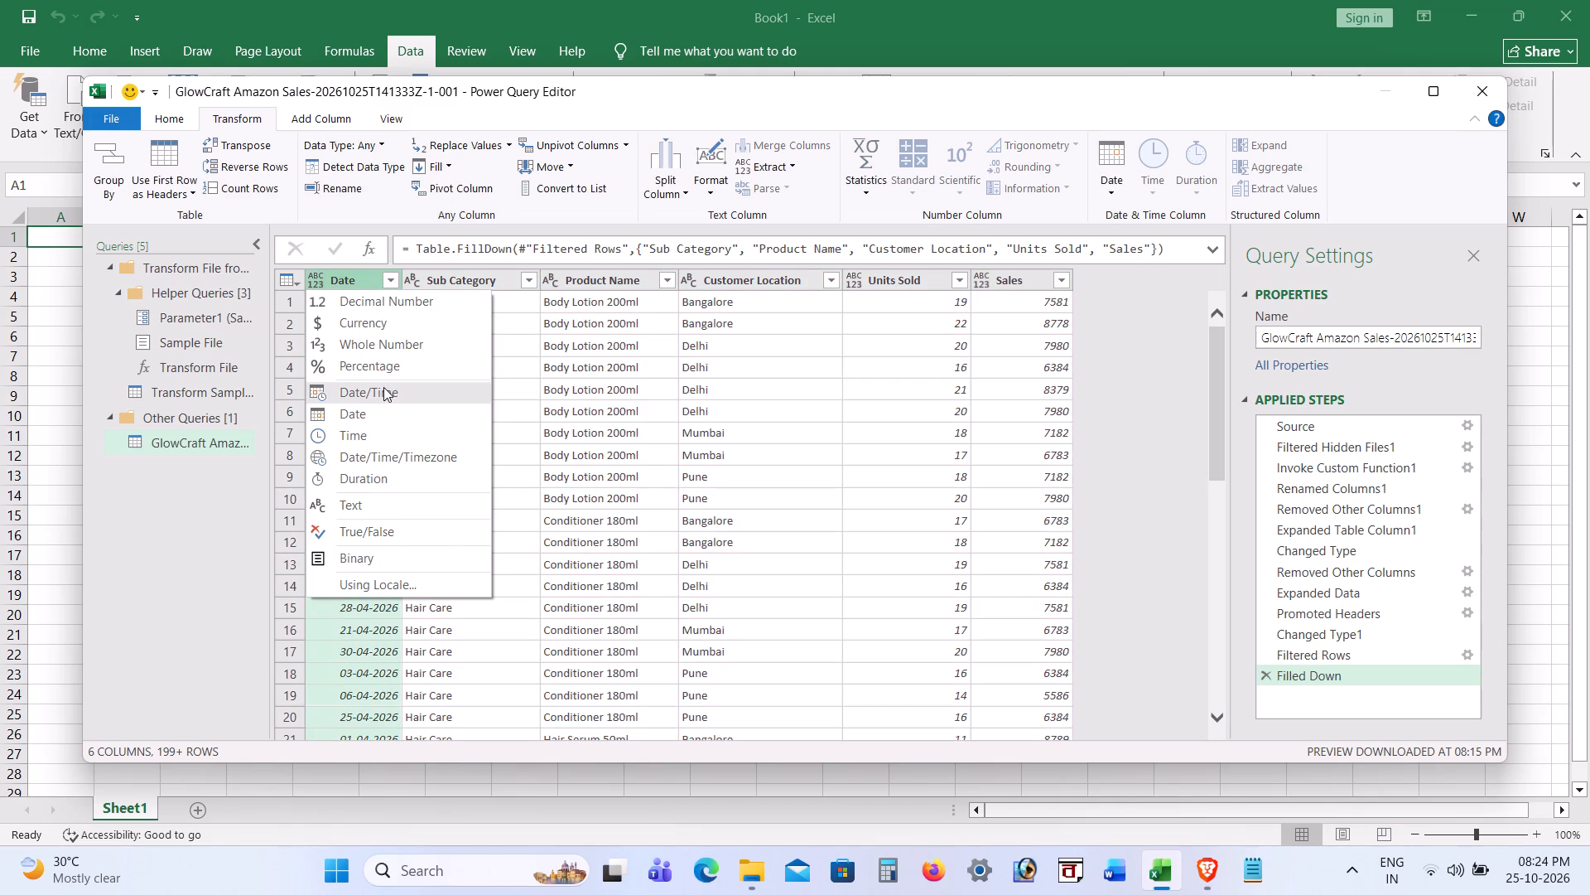
{"action": "left_click", "coordinate": [383, 387]}
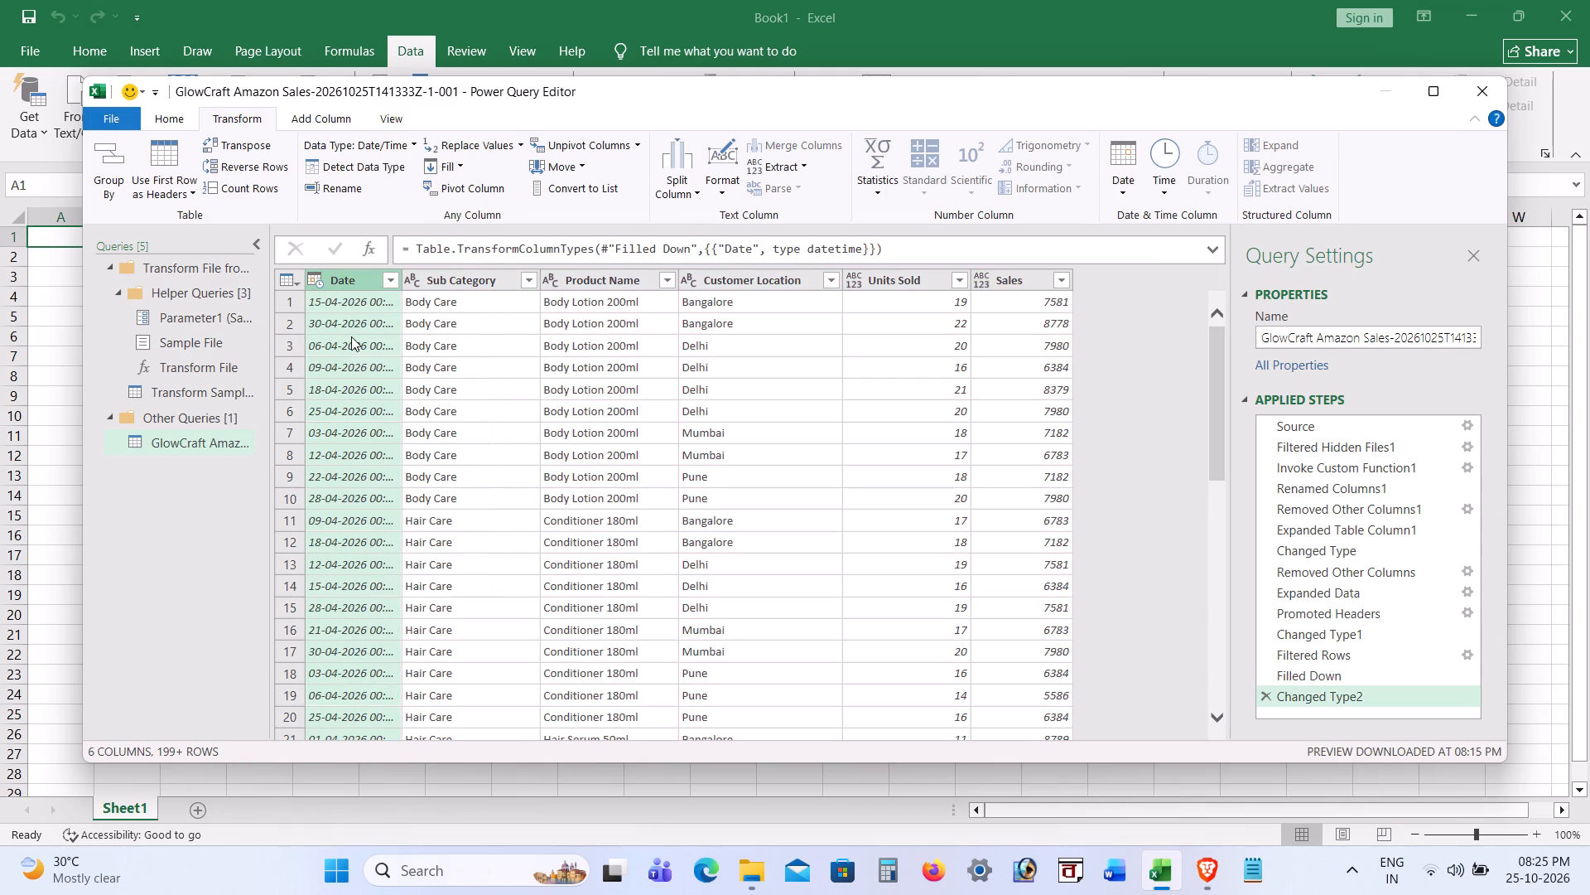
{"action": "left_click", "coordinate": [311, 273]}
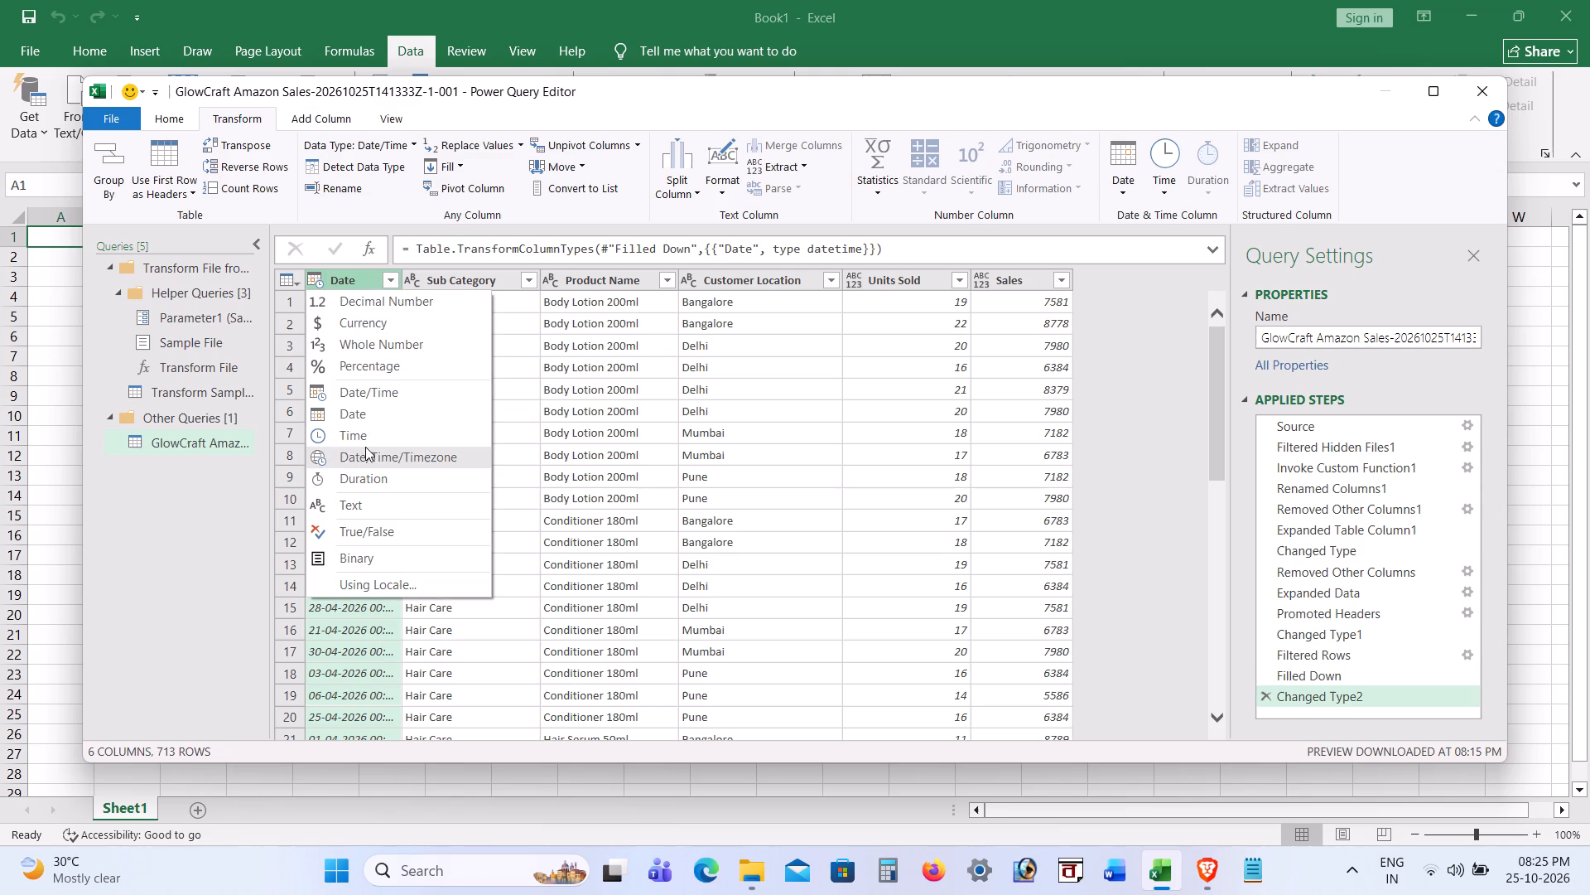
{"action": "left_click", "coordinate": [369, 407]}
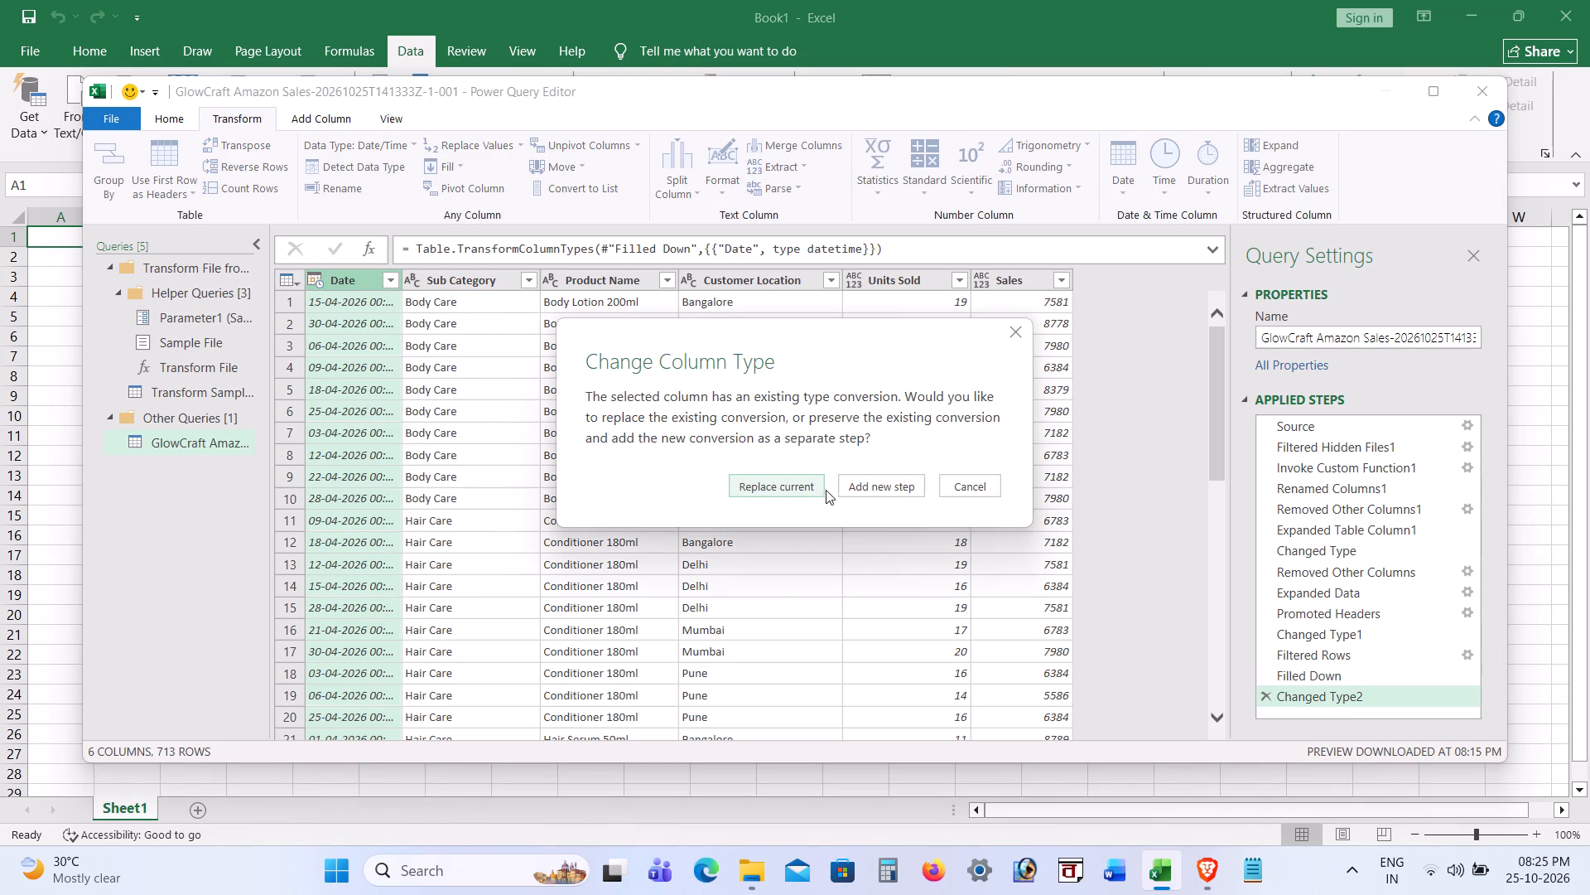
{"action": "left_click", "coordinate": [790, 491]}
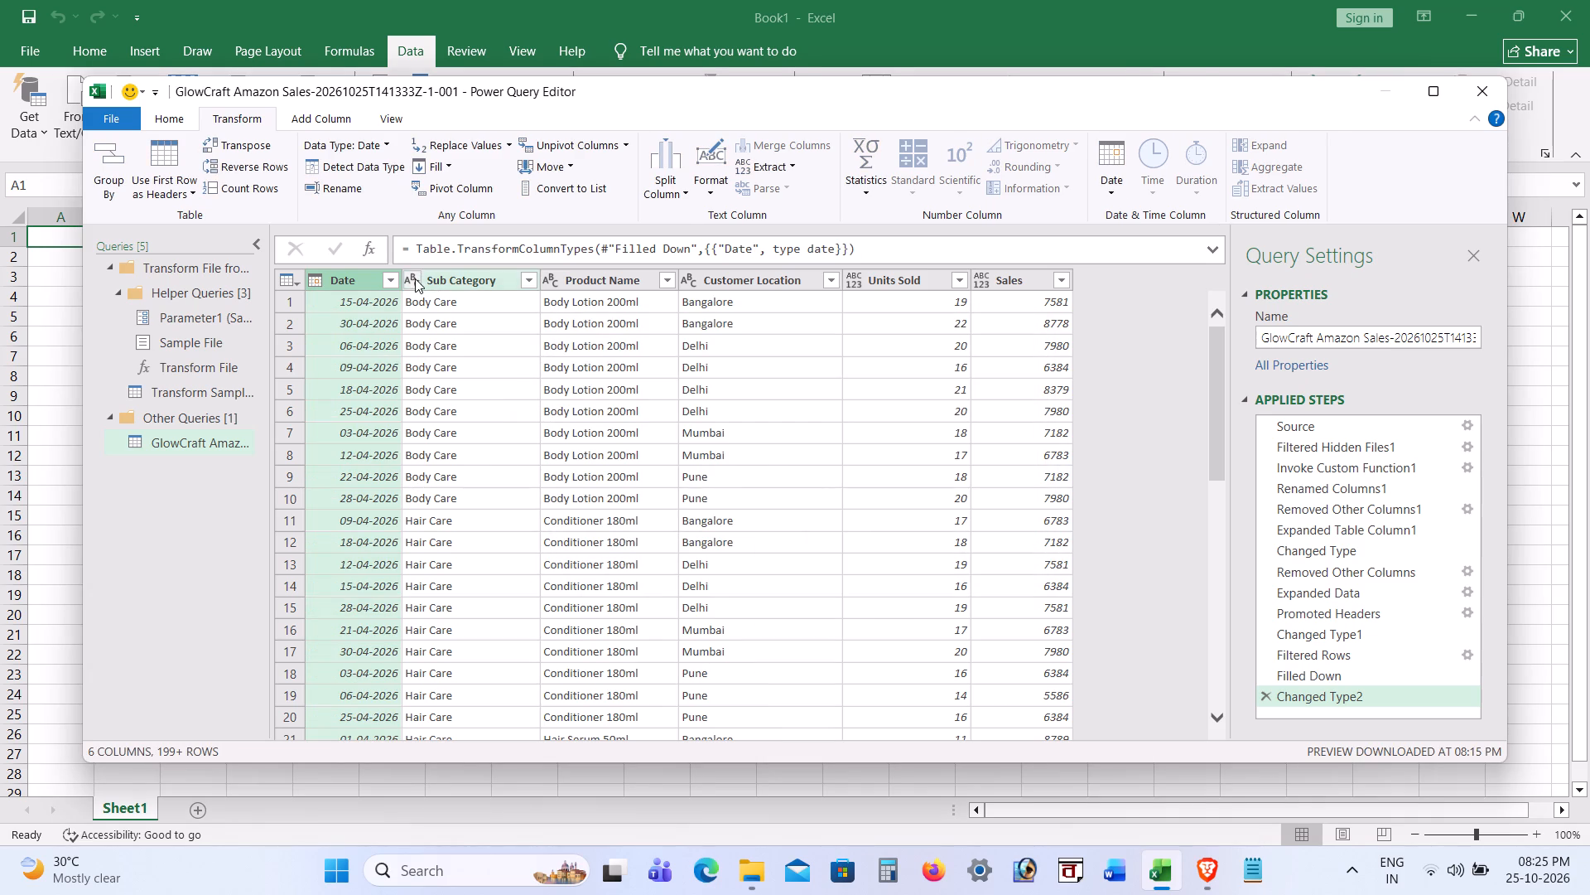
Set the data type of the Units Sold and Sales columns to Whole Number.
{"action": "left_click", "coordinate": [853, 279]}
{"action": "left_click", "coordinate": [927, 353]}
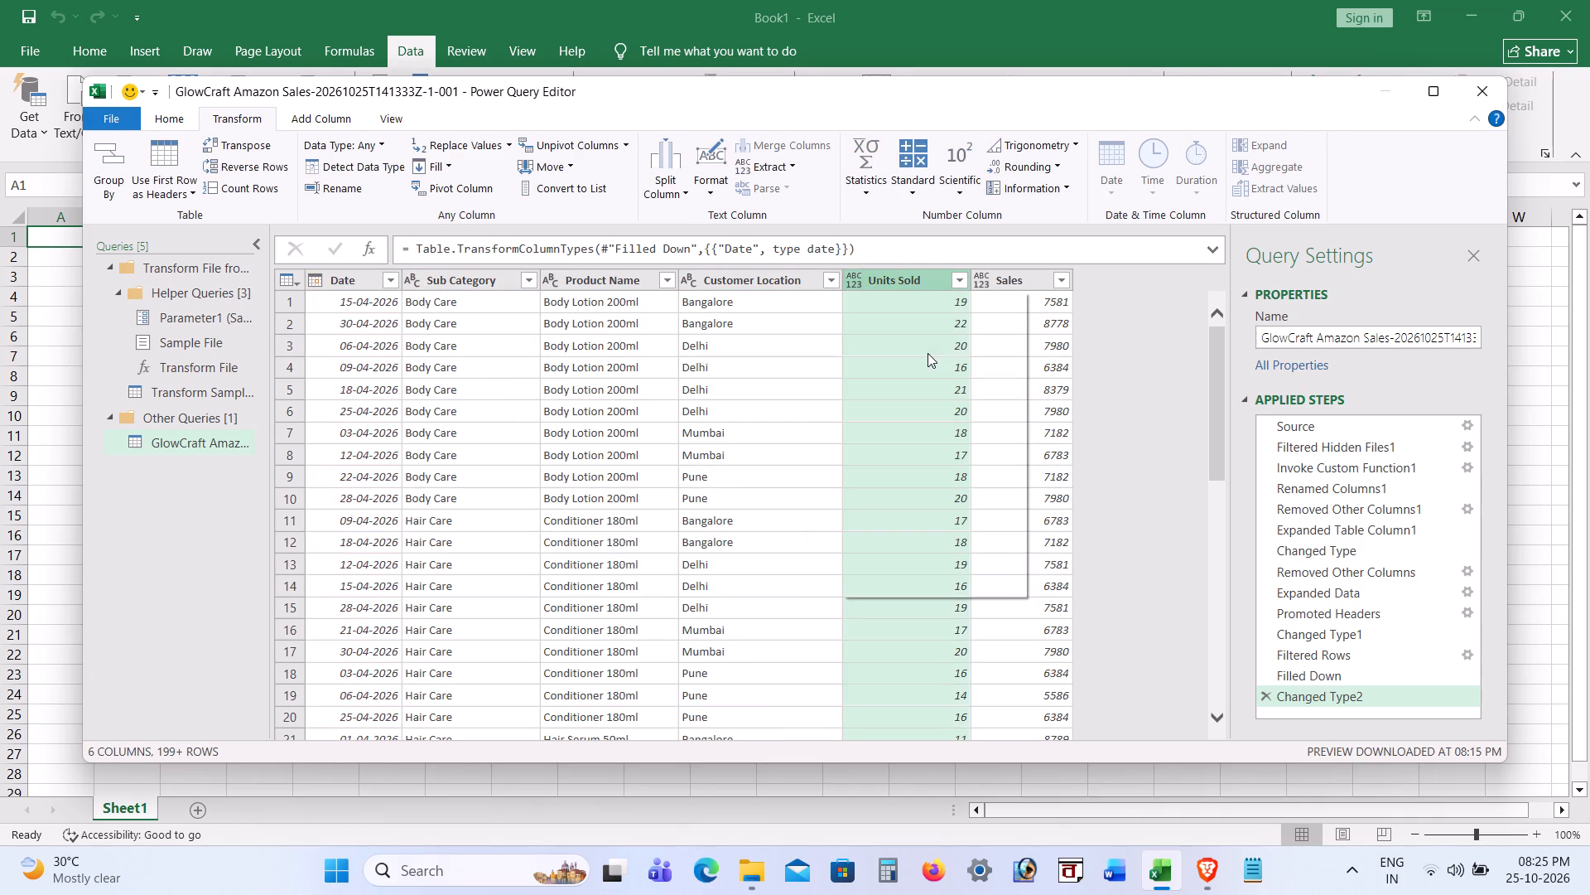
{"action": "left_click", "coordinate": [986, 279]}
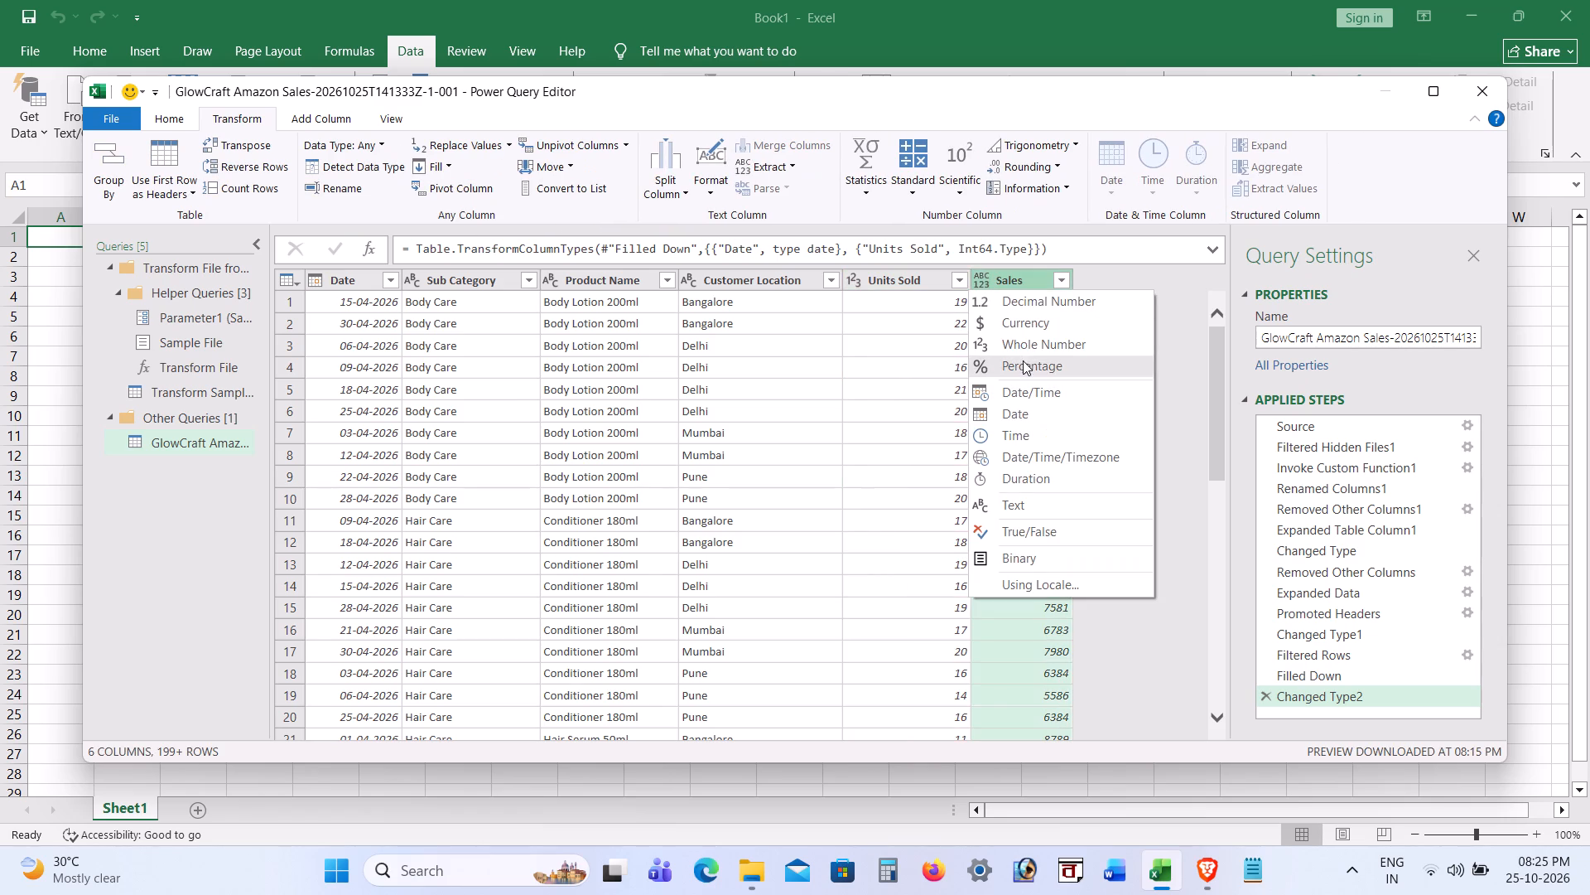
{"action": "left_click", "coordinate": [1030, 339]}
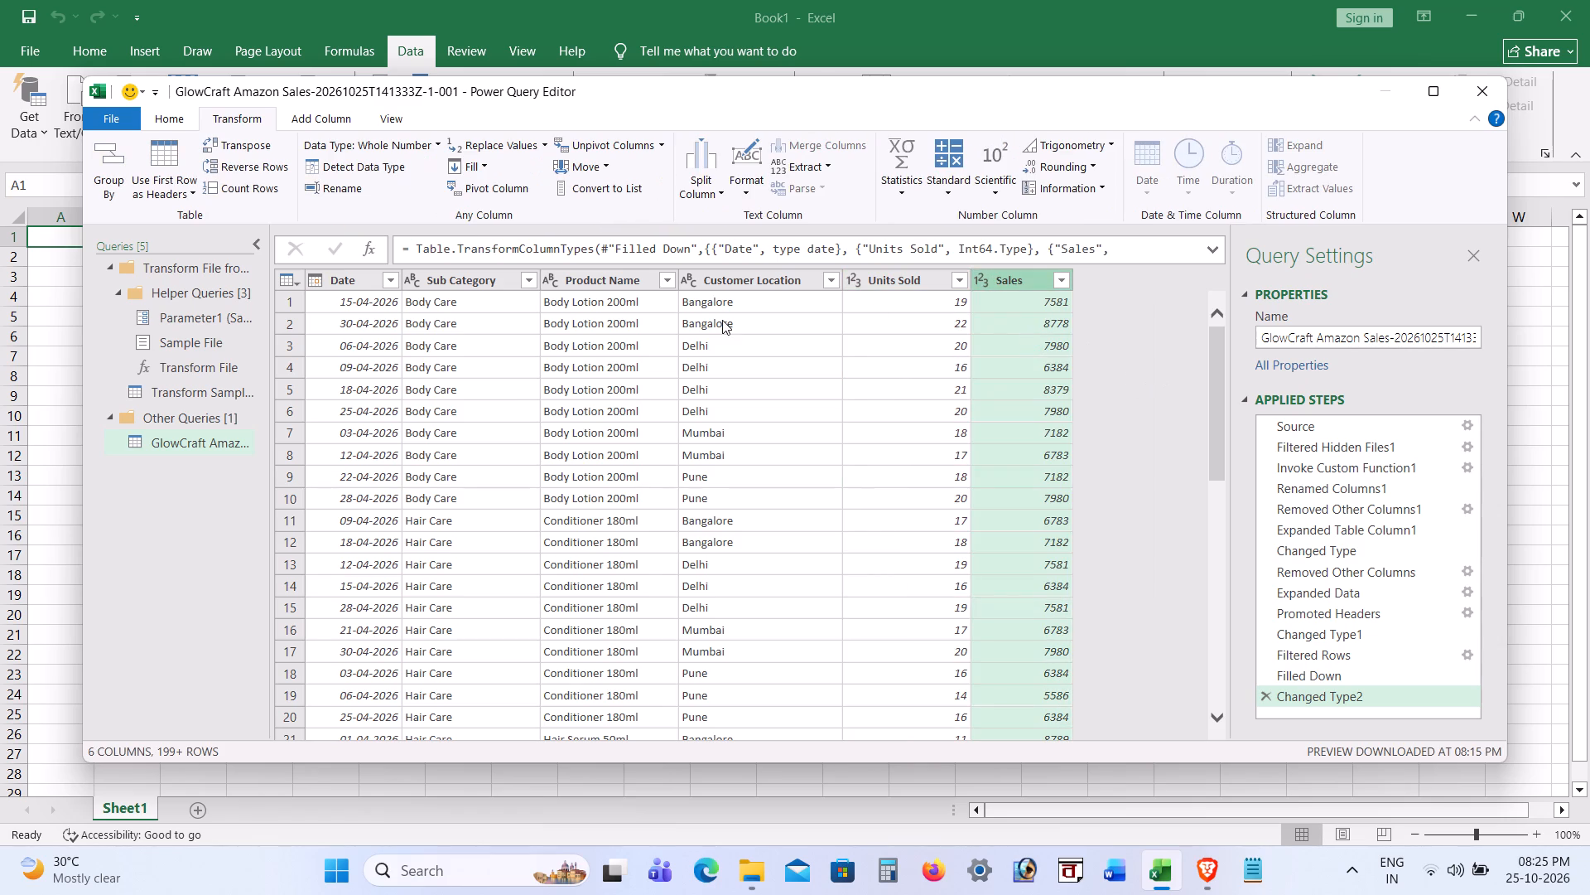
Add a new Month Name column derived from the Date column, using the Name of Month date option.
{"action": "left_click", "coordinate": [362, 273]}
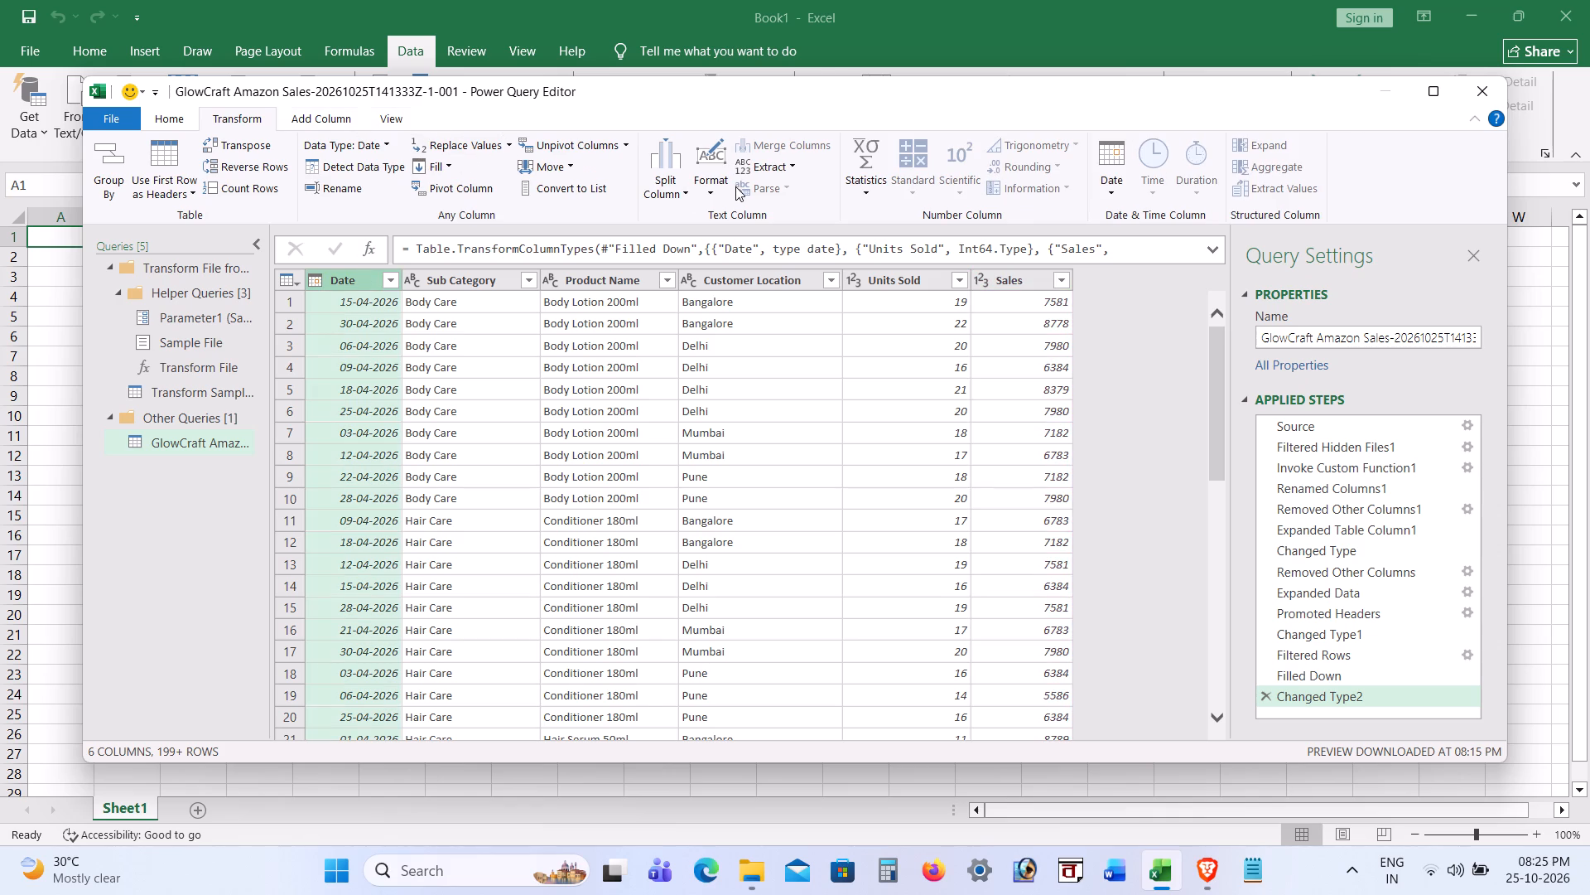
{"action": "left_click", "coordinate": [1118, 189]}
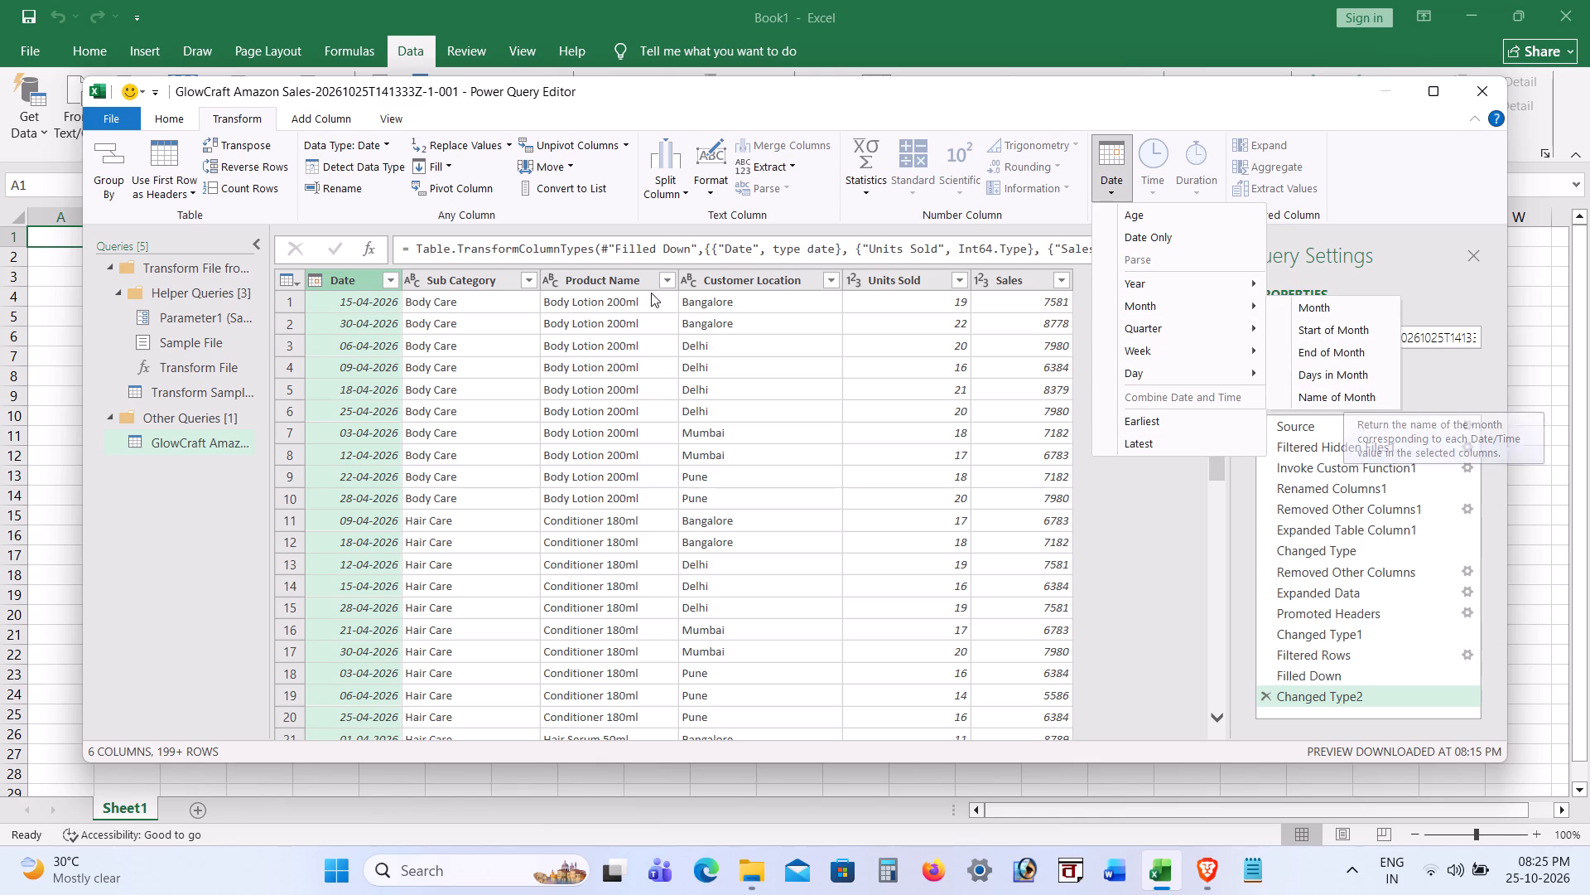
{"action": "left_click", "coordinate": [318, 115]}
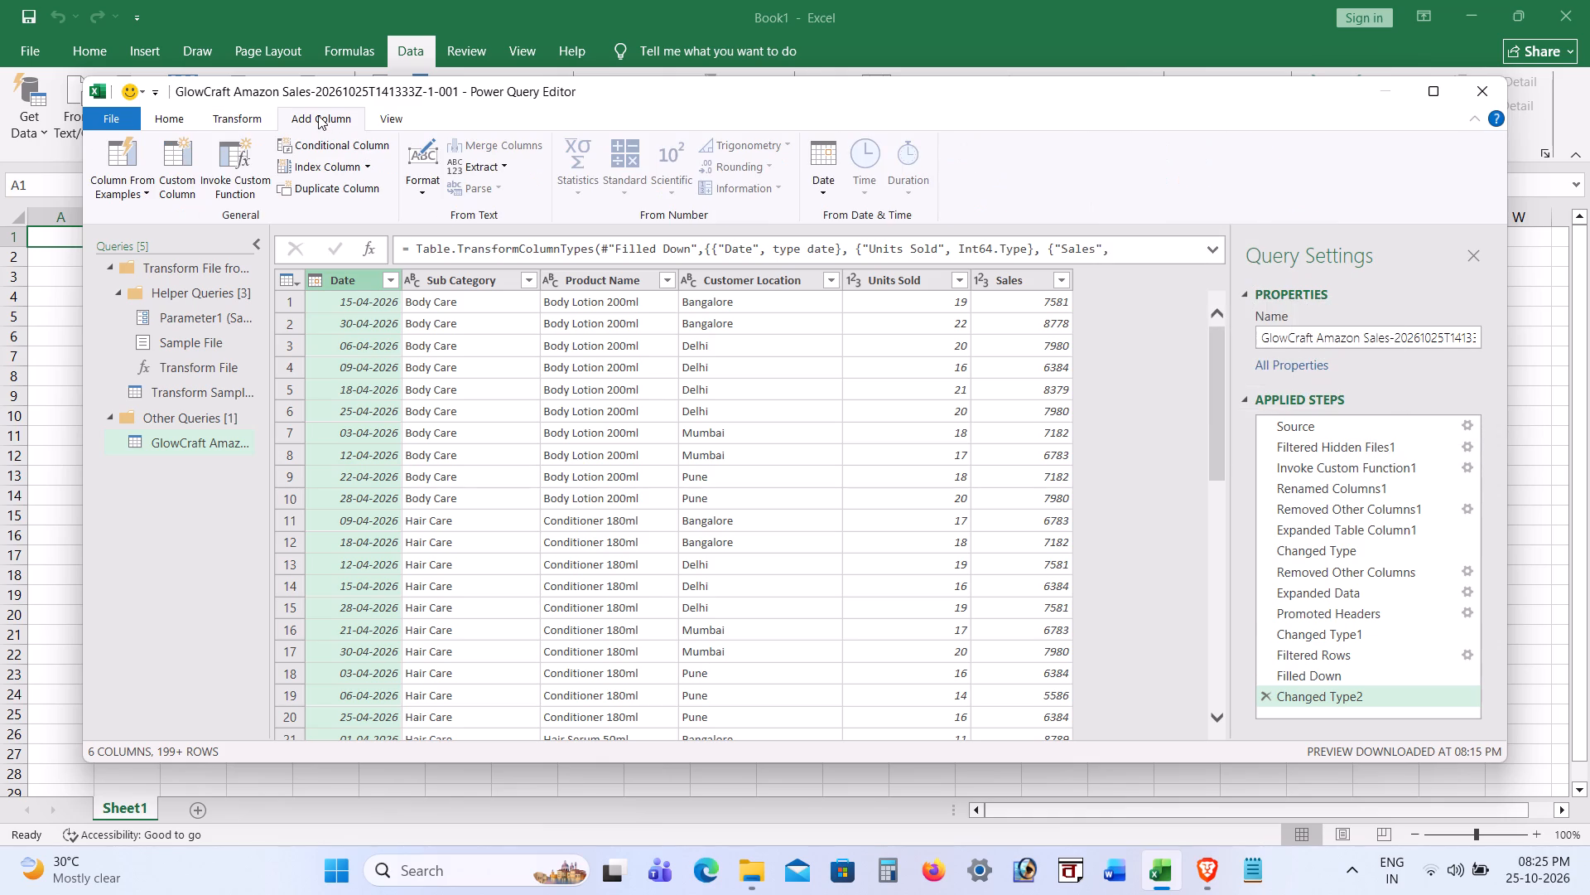
{"action": "left_click", "coordinate": [832, 195]}
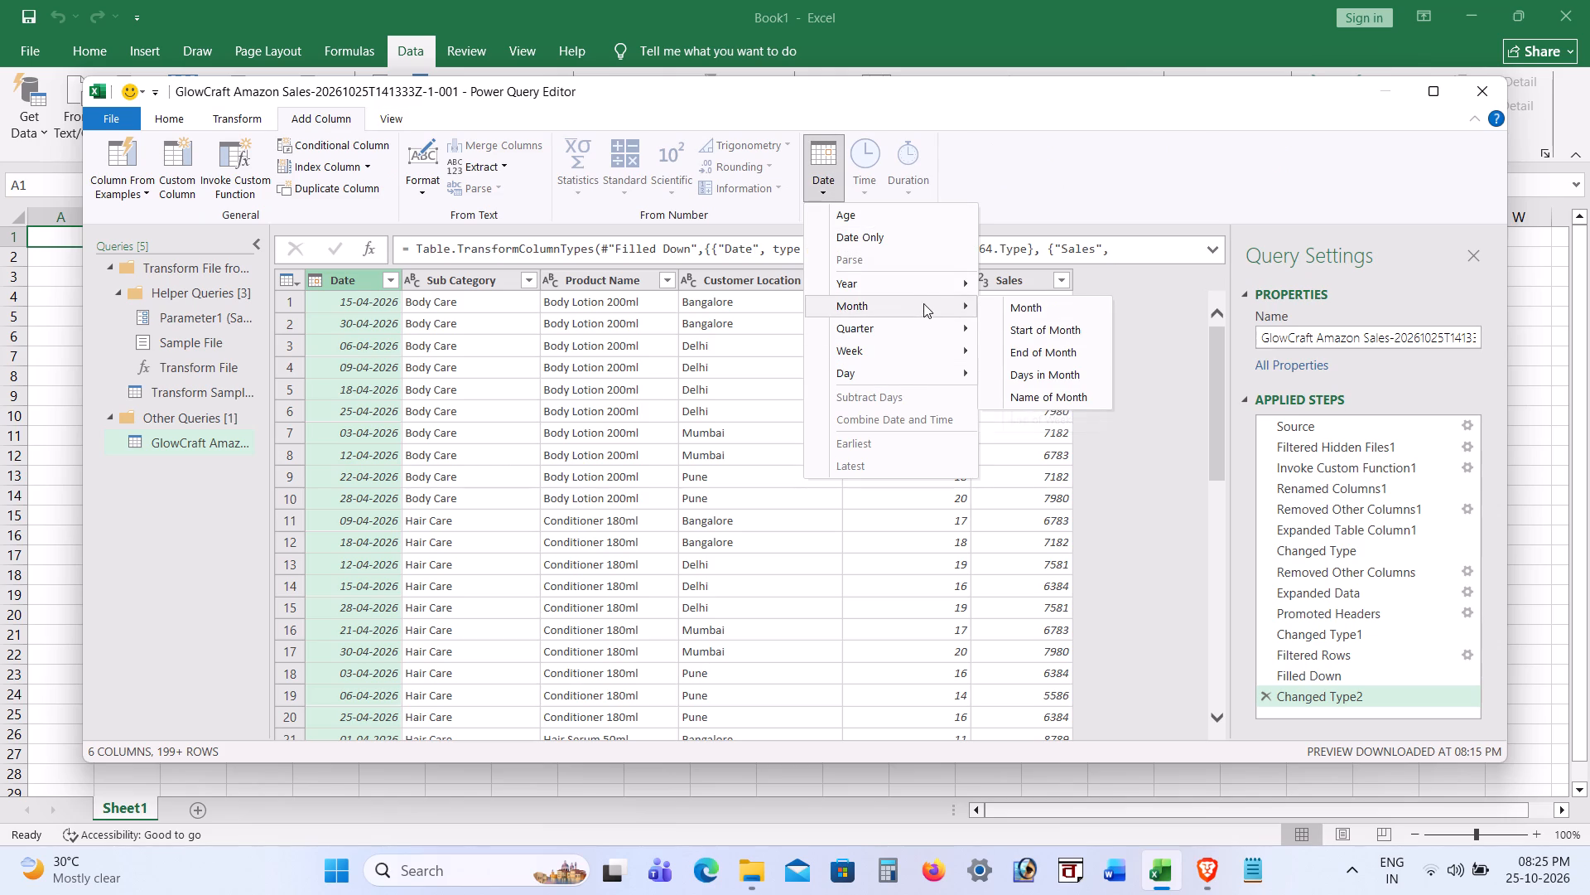
{"action": "left_click", "coordinate": [1051, 397]}
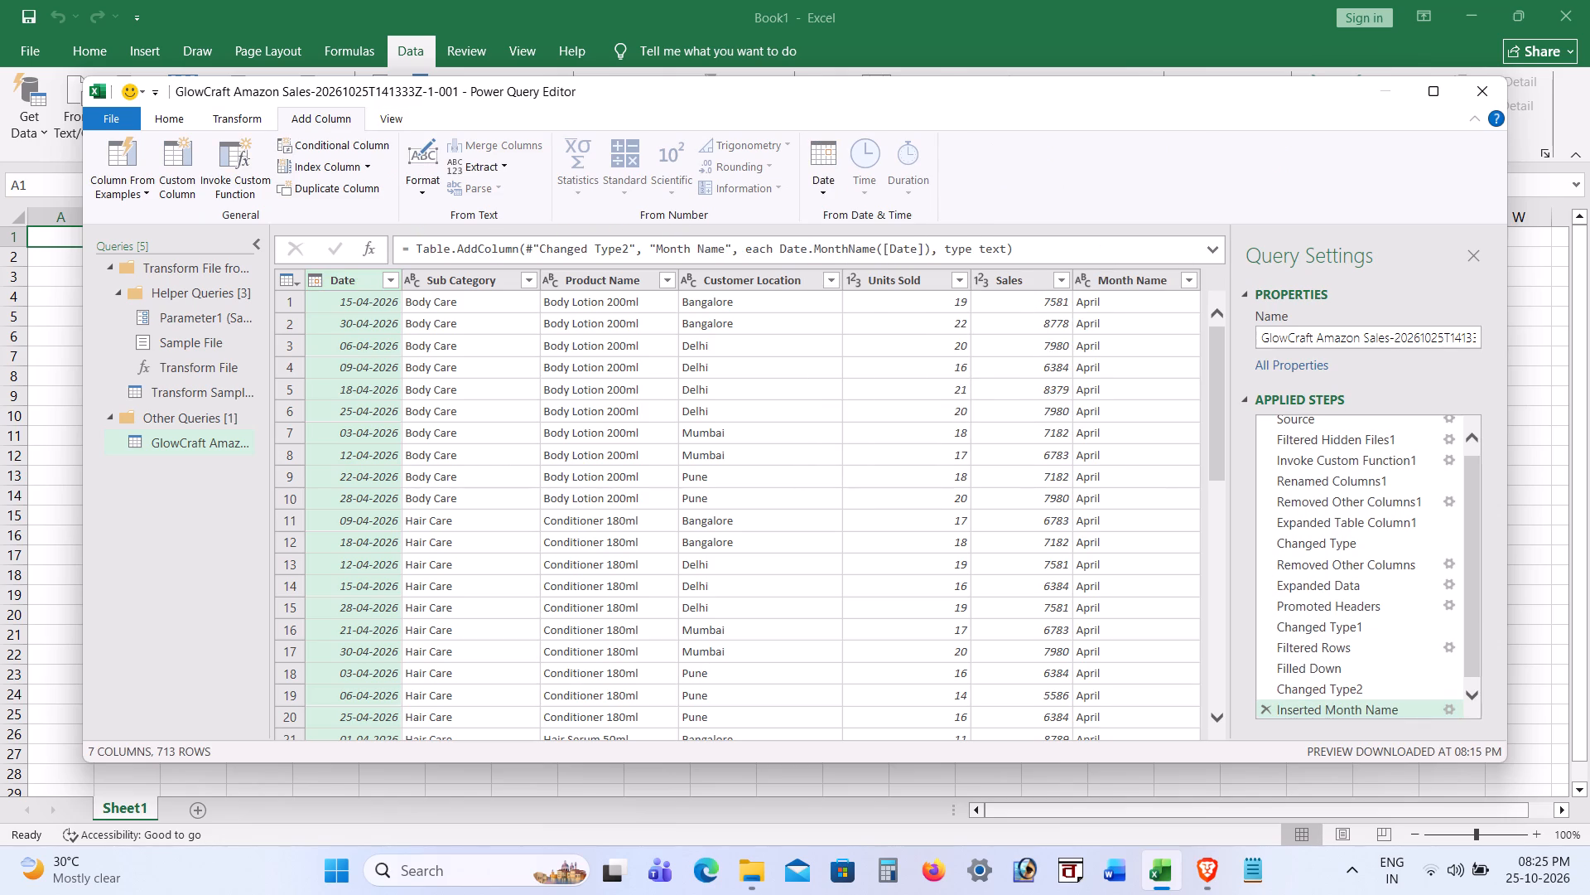
Move the Month Name column so it sits between the Date and Sub Category columns.
{"action": "left_click_drag", "start_coordinate": [1141, 278], "coordinate": [713, 297]}
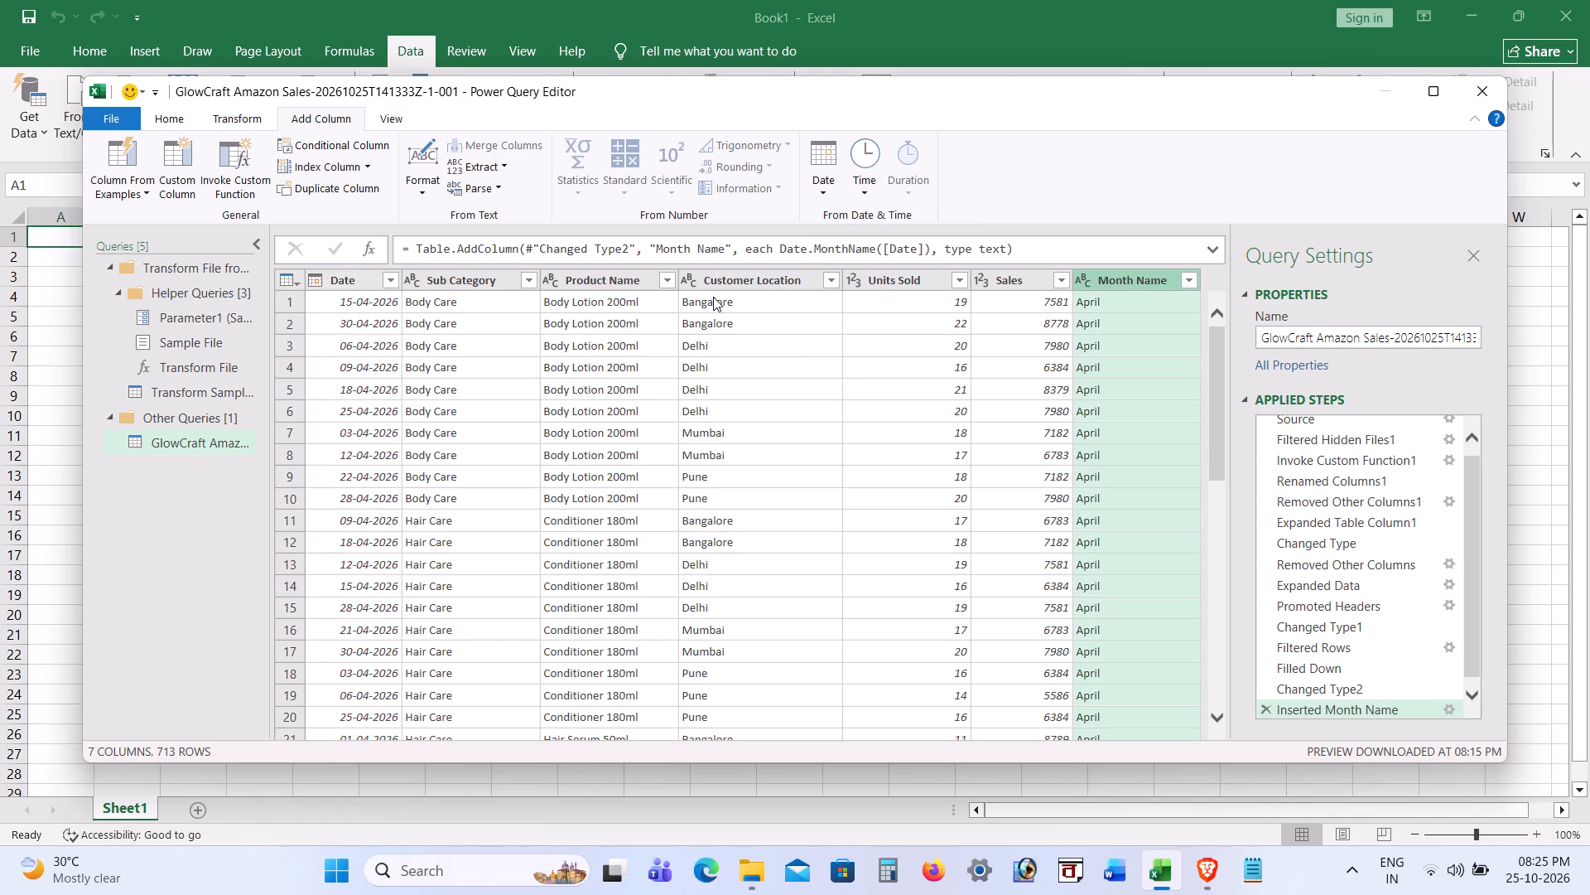
{"action": "left_click_drag", "start_coordinate": [713, 297], "coordinate": [499, 299]}
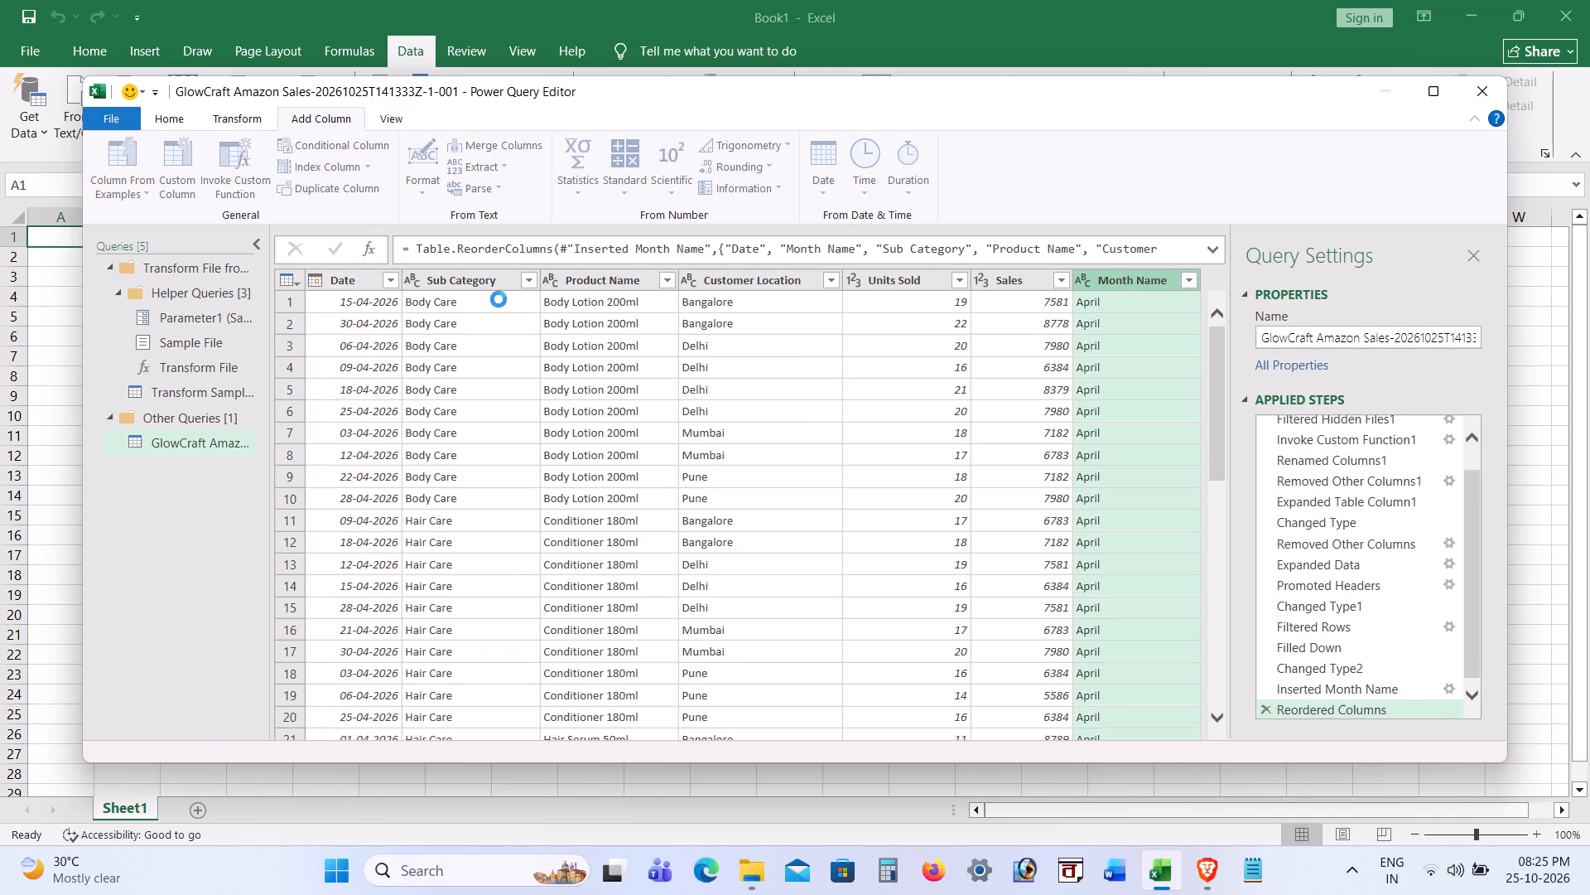
{"action": "left_click_drag", "start_coordinate": [446, 275], "coordinate": [377, 271]}
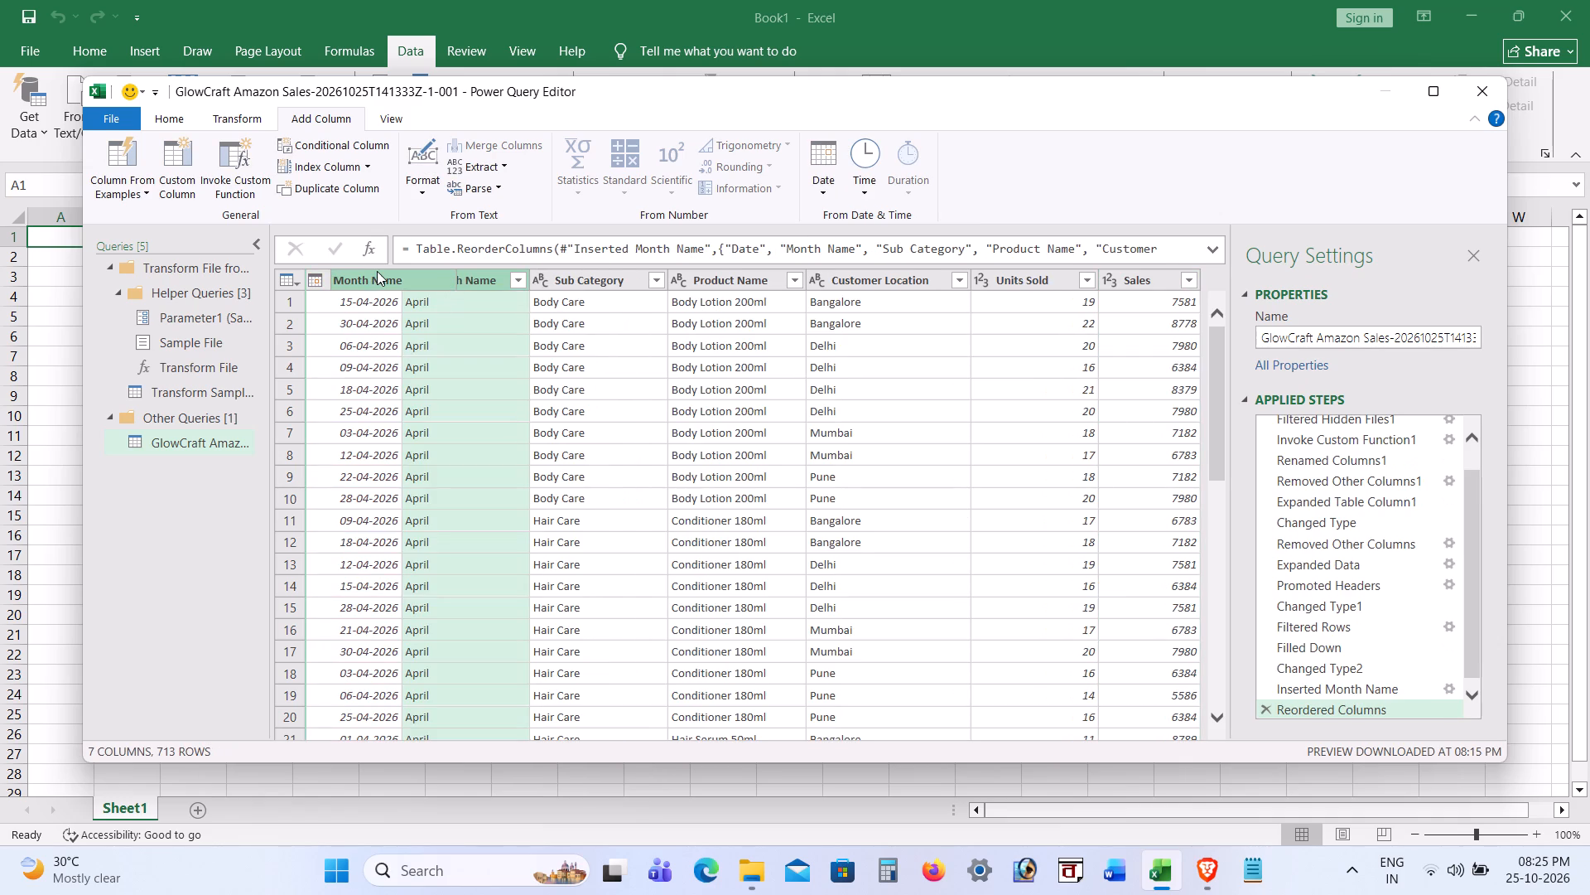
{"action": "left_click_drag", "start_coordinate": [377, 271], "coordinate": [405, 273]}
{"action": "left_click_drag", "start_coordinate": [405, 273], "coordinate": [466, 260]}
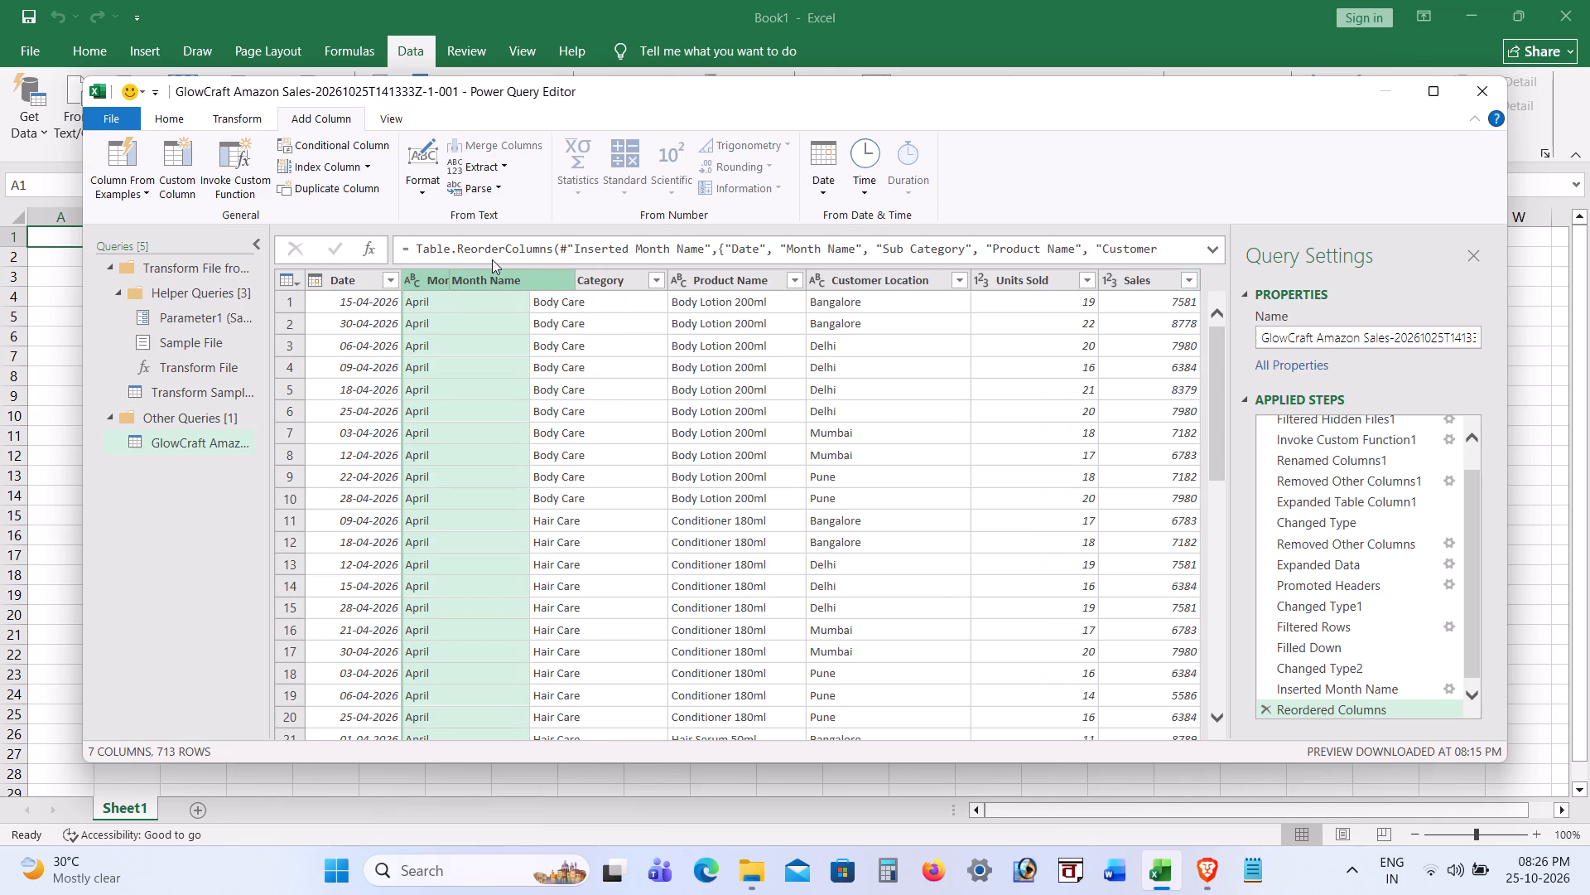
{"action": "left_click", "coordinate": [1219, 205]}
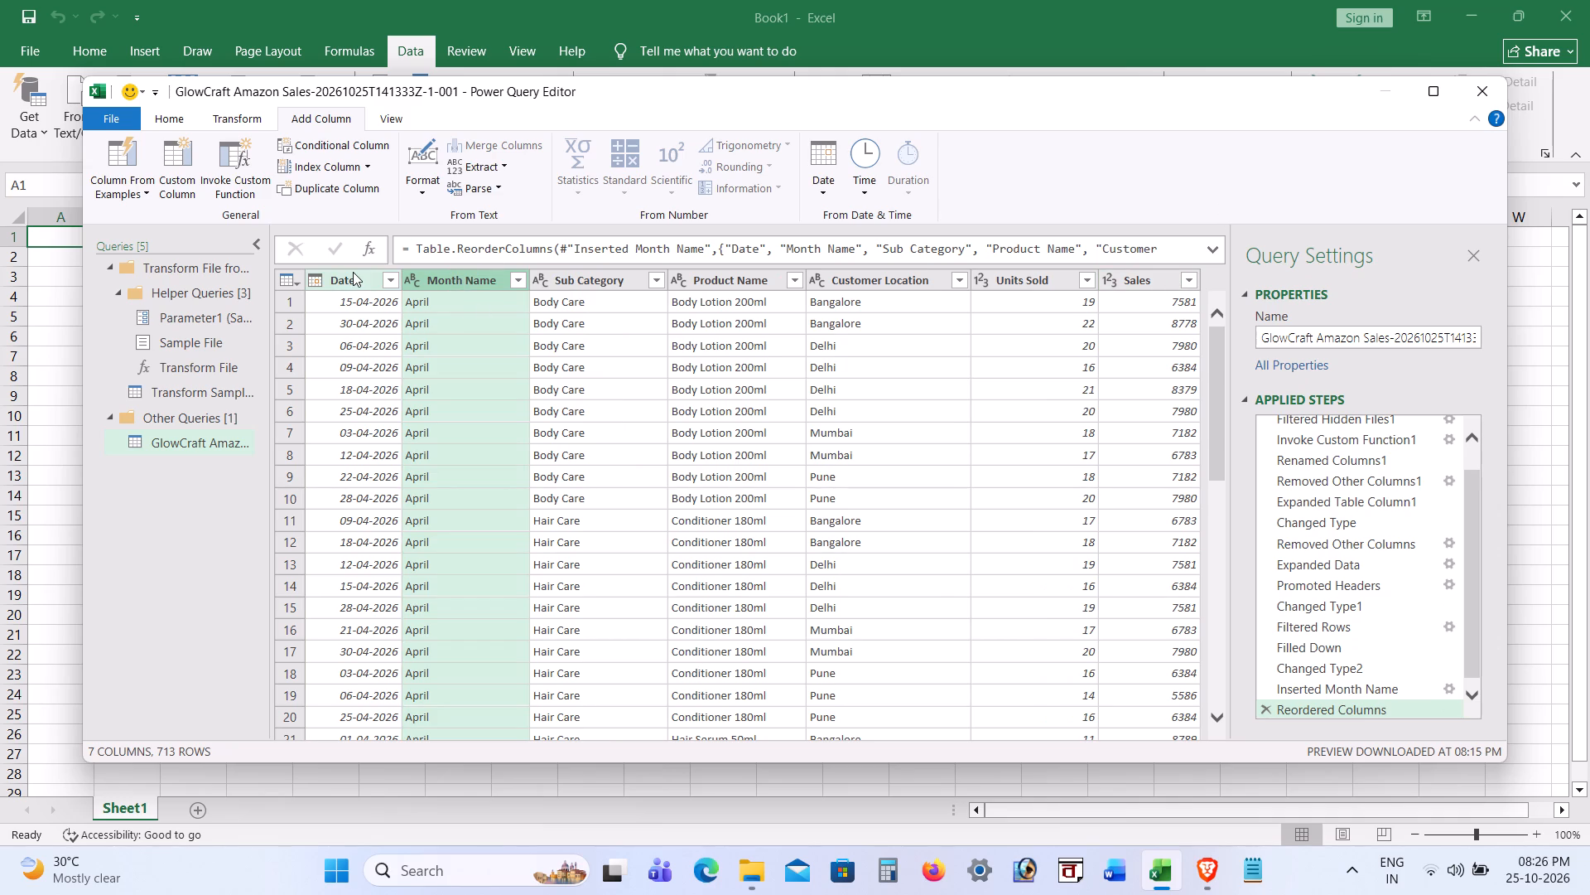
Check the tutorial in the browser and sort the query's rows by the Date column in ascending order in Excel.
{"action": "double_click", "coordinate": [353, 272]}
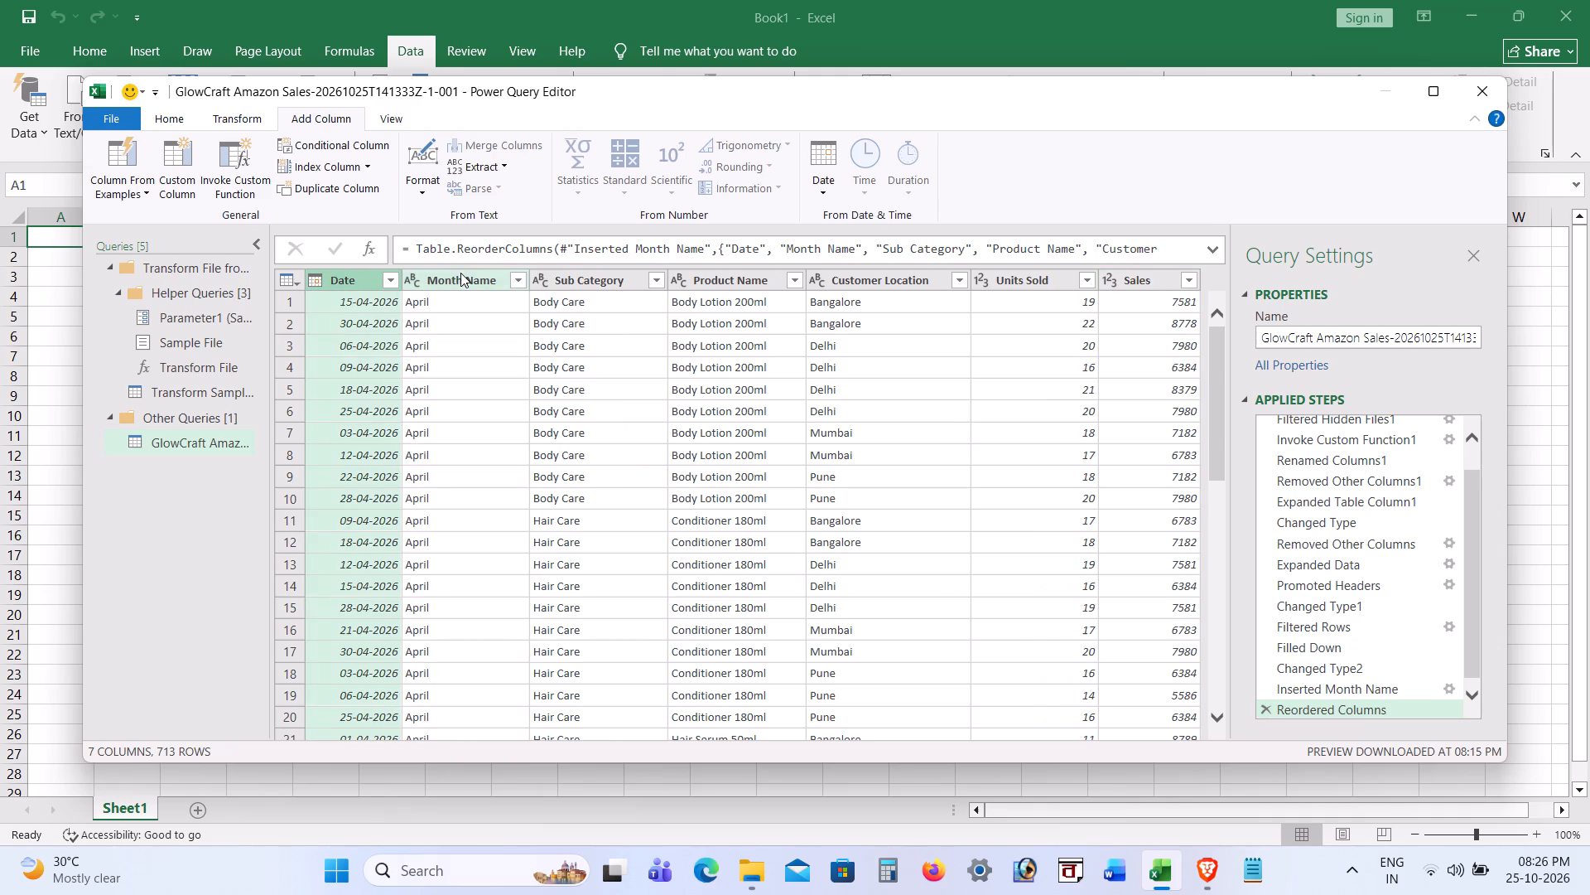
{"action": "left_click", "coordinate": [460, 273]}
{"action": "left_click", "coordinate": [360, 279]}
{"action": "left_click", "coordinate": [1206, 861]}
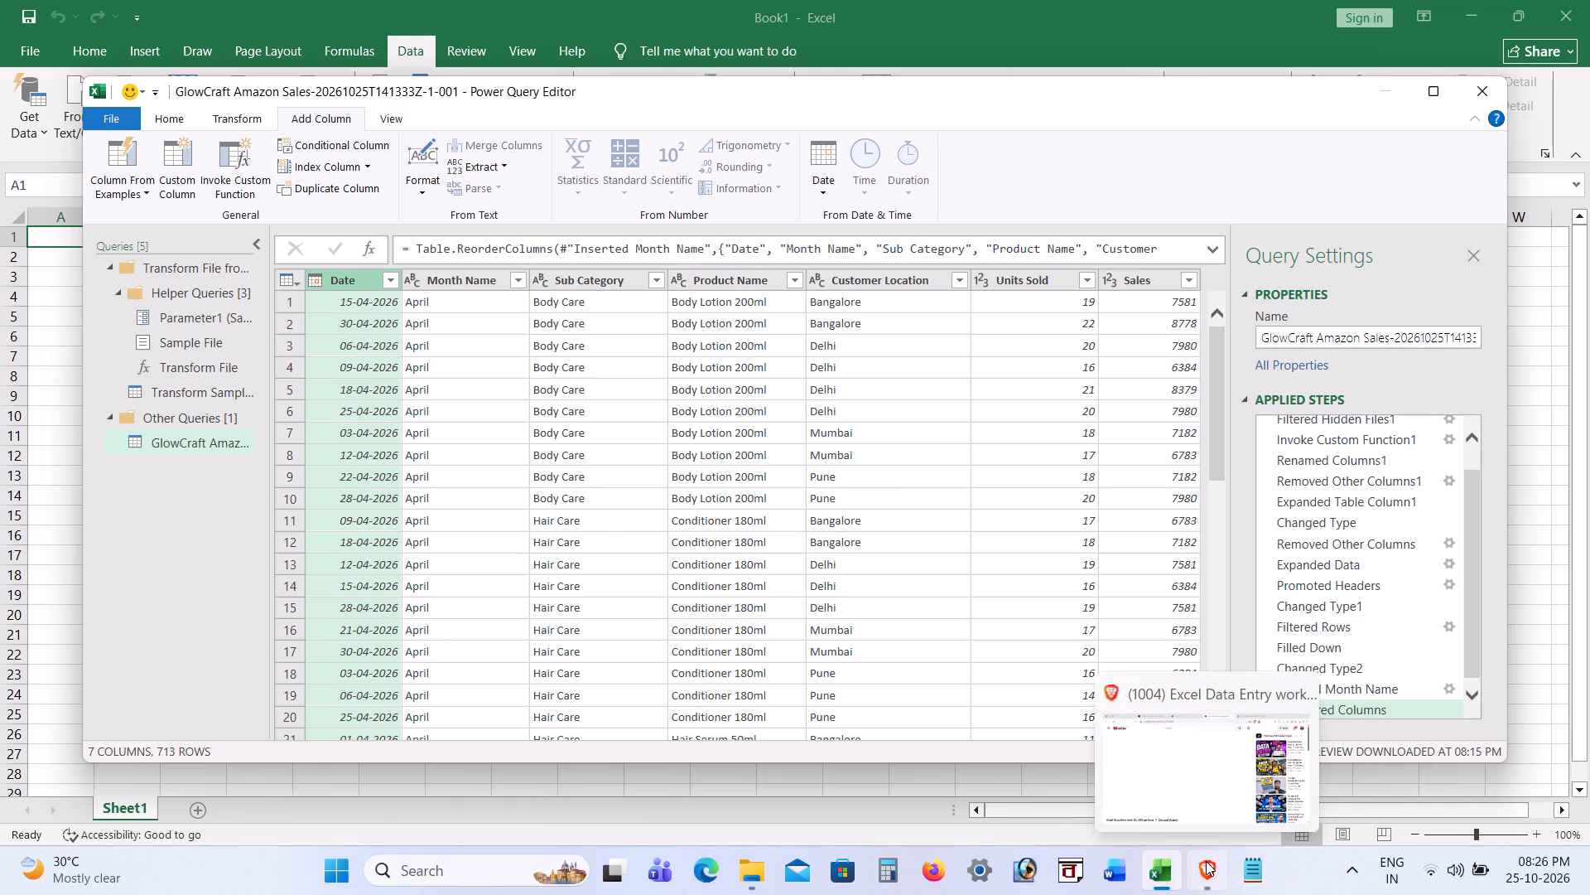
{"action": "left_click", "coordinate": [609, 397]}
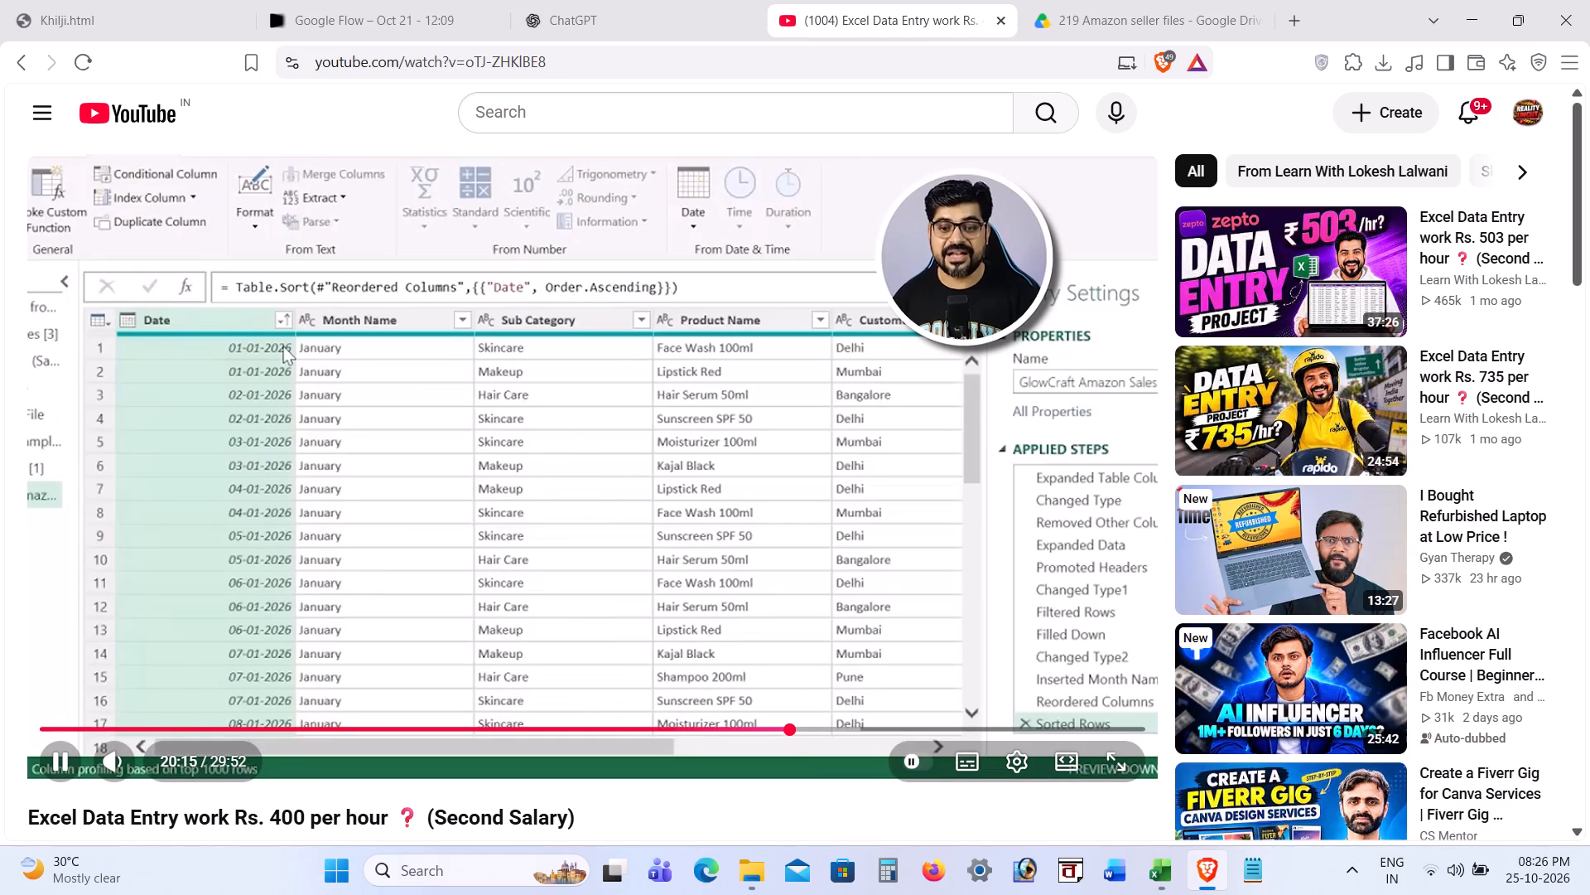
{"action": "left_click", "coordinate": [609, 397]}
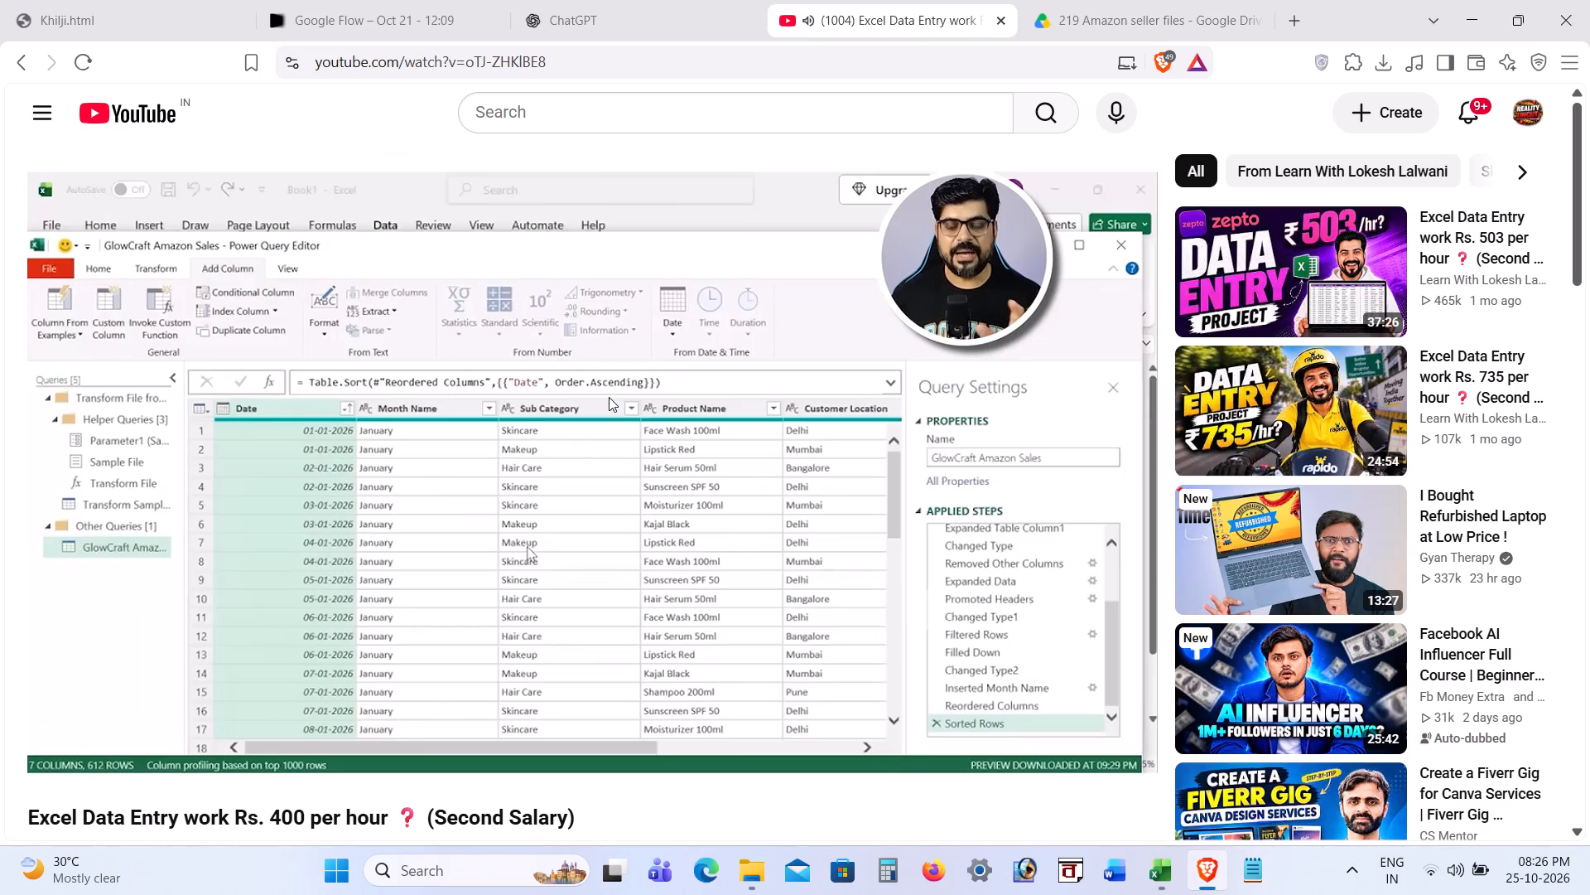
{"action": "left_click", "coordinate": [1146, 873]}
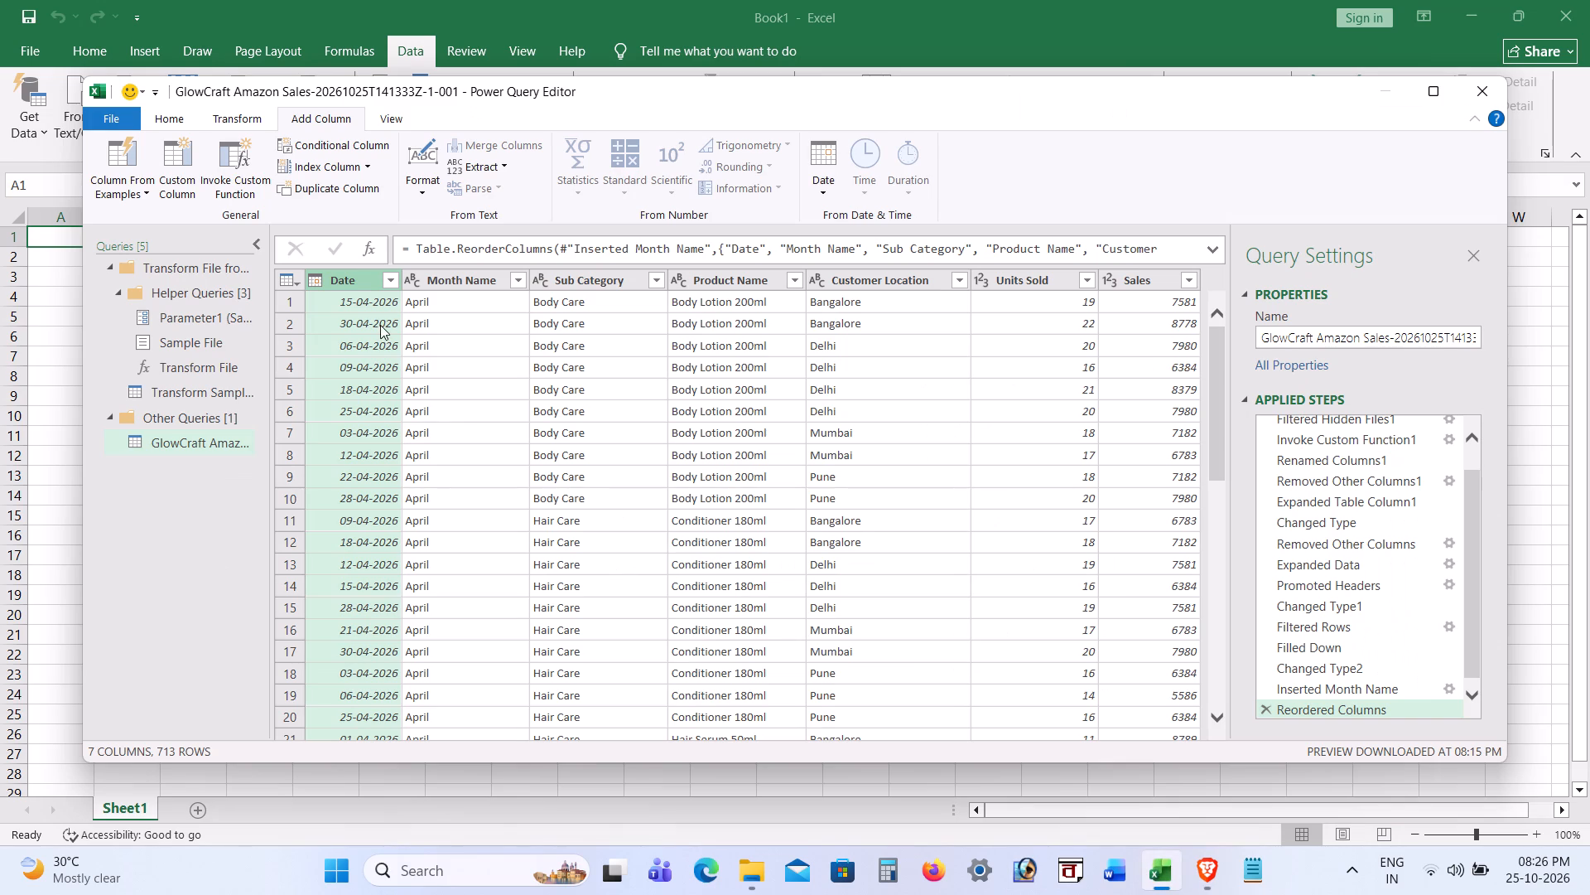
{"action": "left_click", "coordinate": [393, 280]}
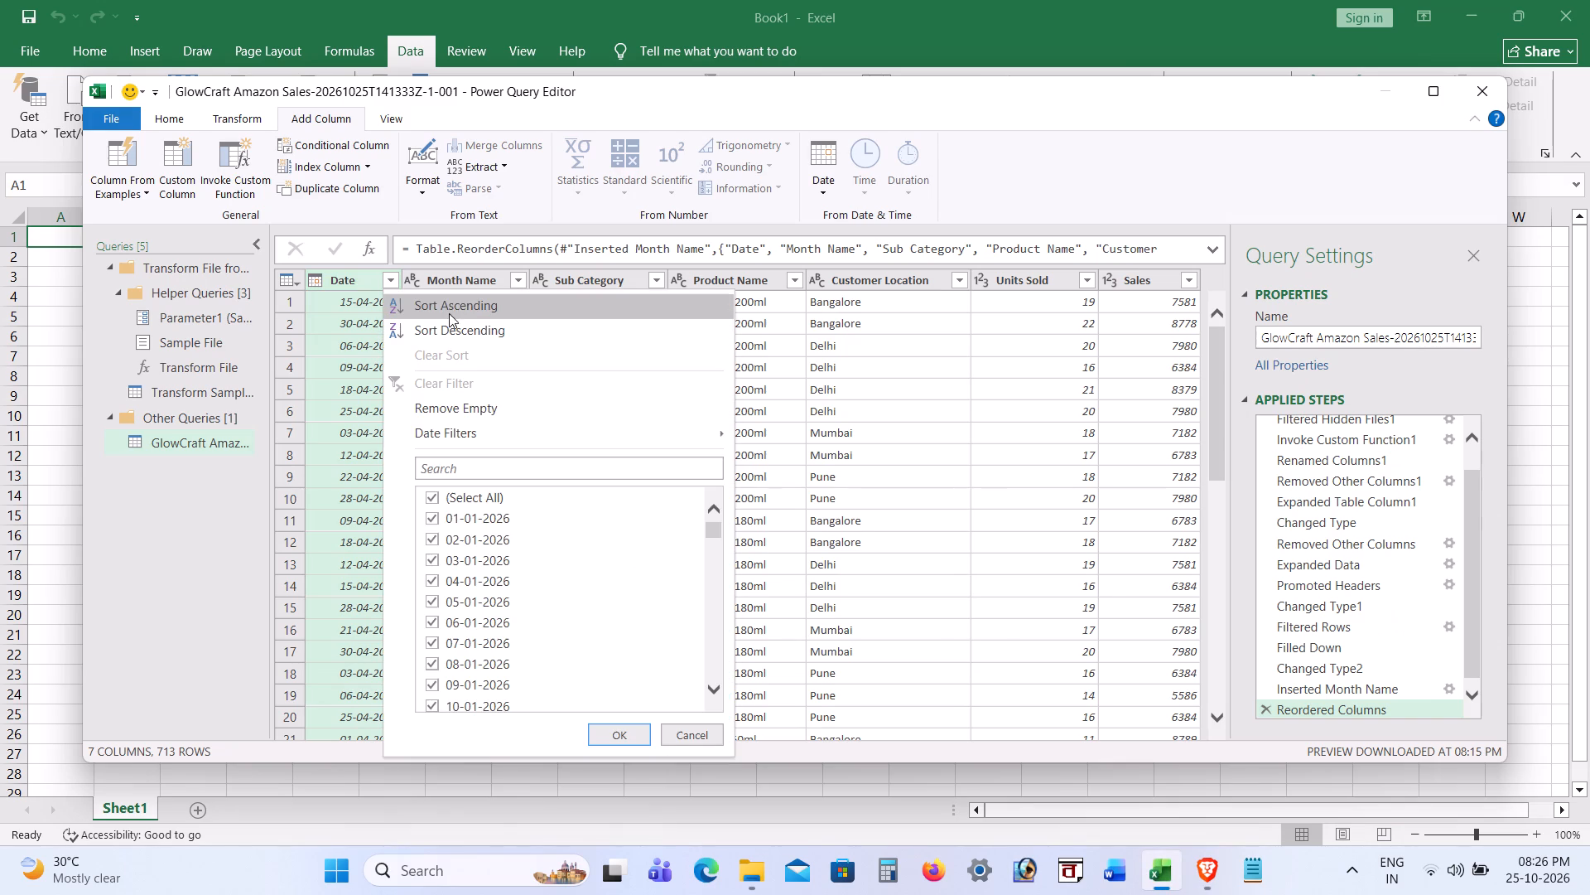
{"action": "left_click", "coordinate": [458, 312]}
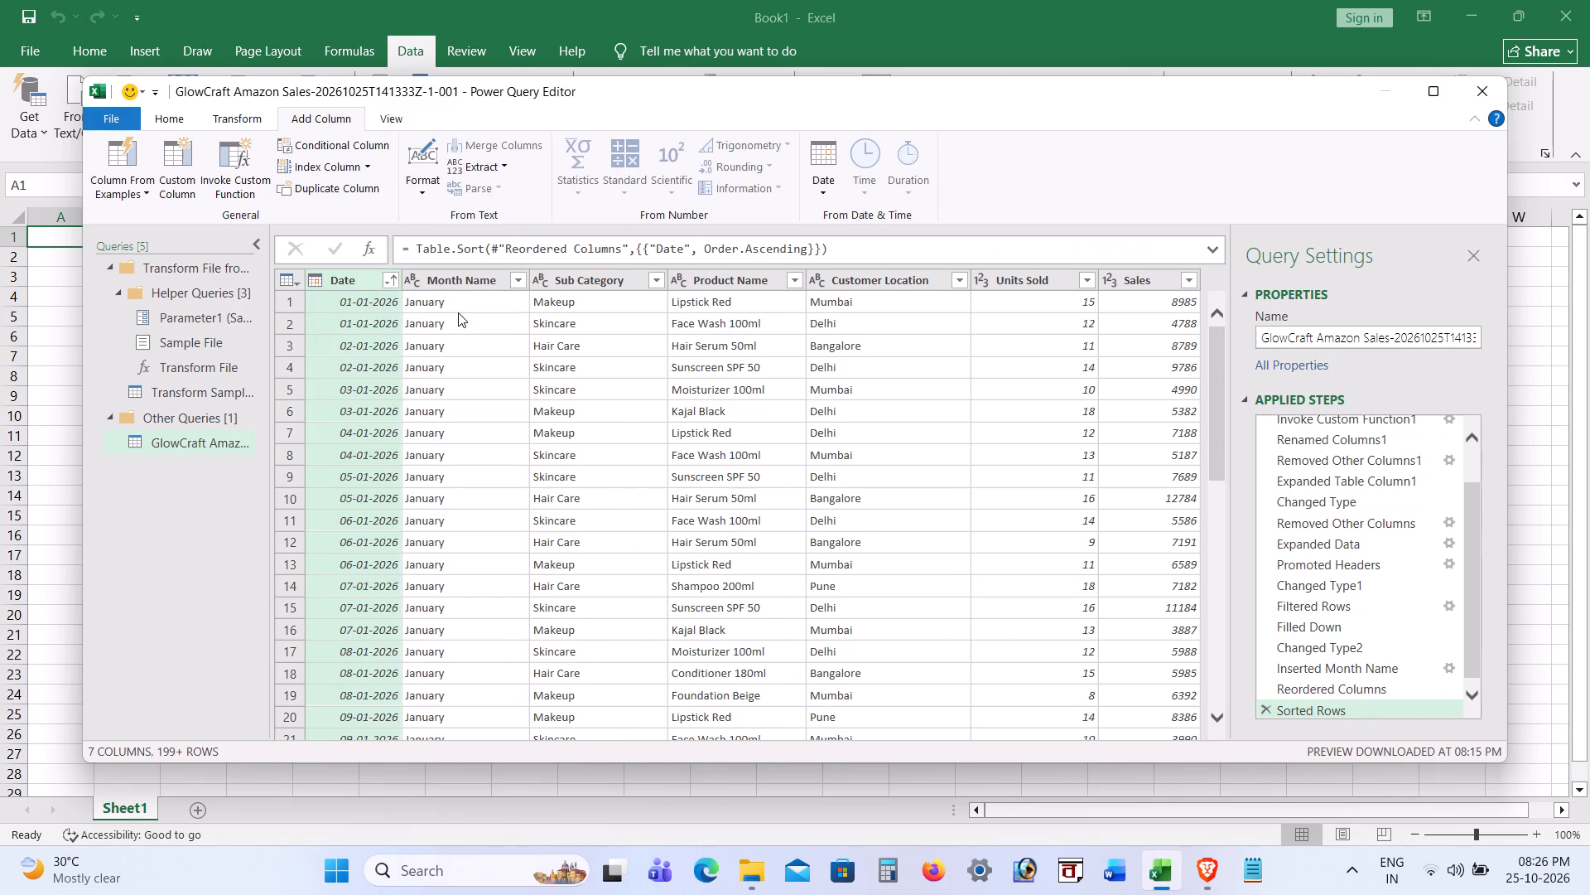
Check the tutorial in the browser and load the sales query in Excel as a Table on a new worksheet using Close & Load To.
{"action": "left_click", "coordinate": [1205, 861]}
{"action": "left_click", "coordinate": [656, 675]}
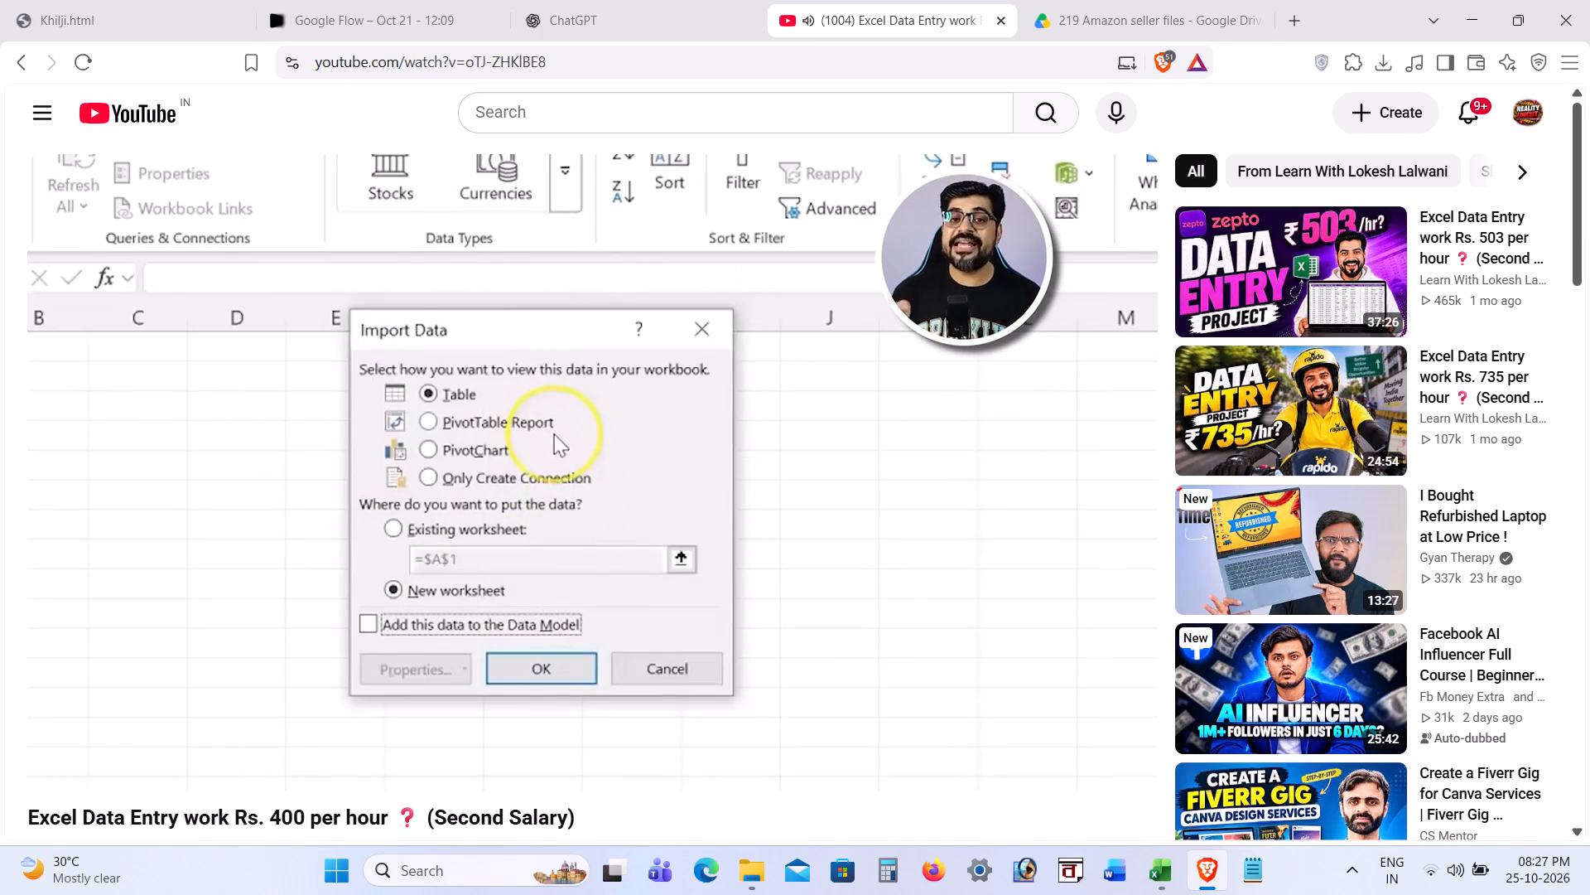
{"action": "left_click", "coordinate": [995, 467]}
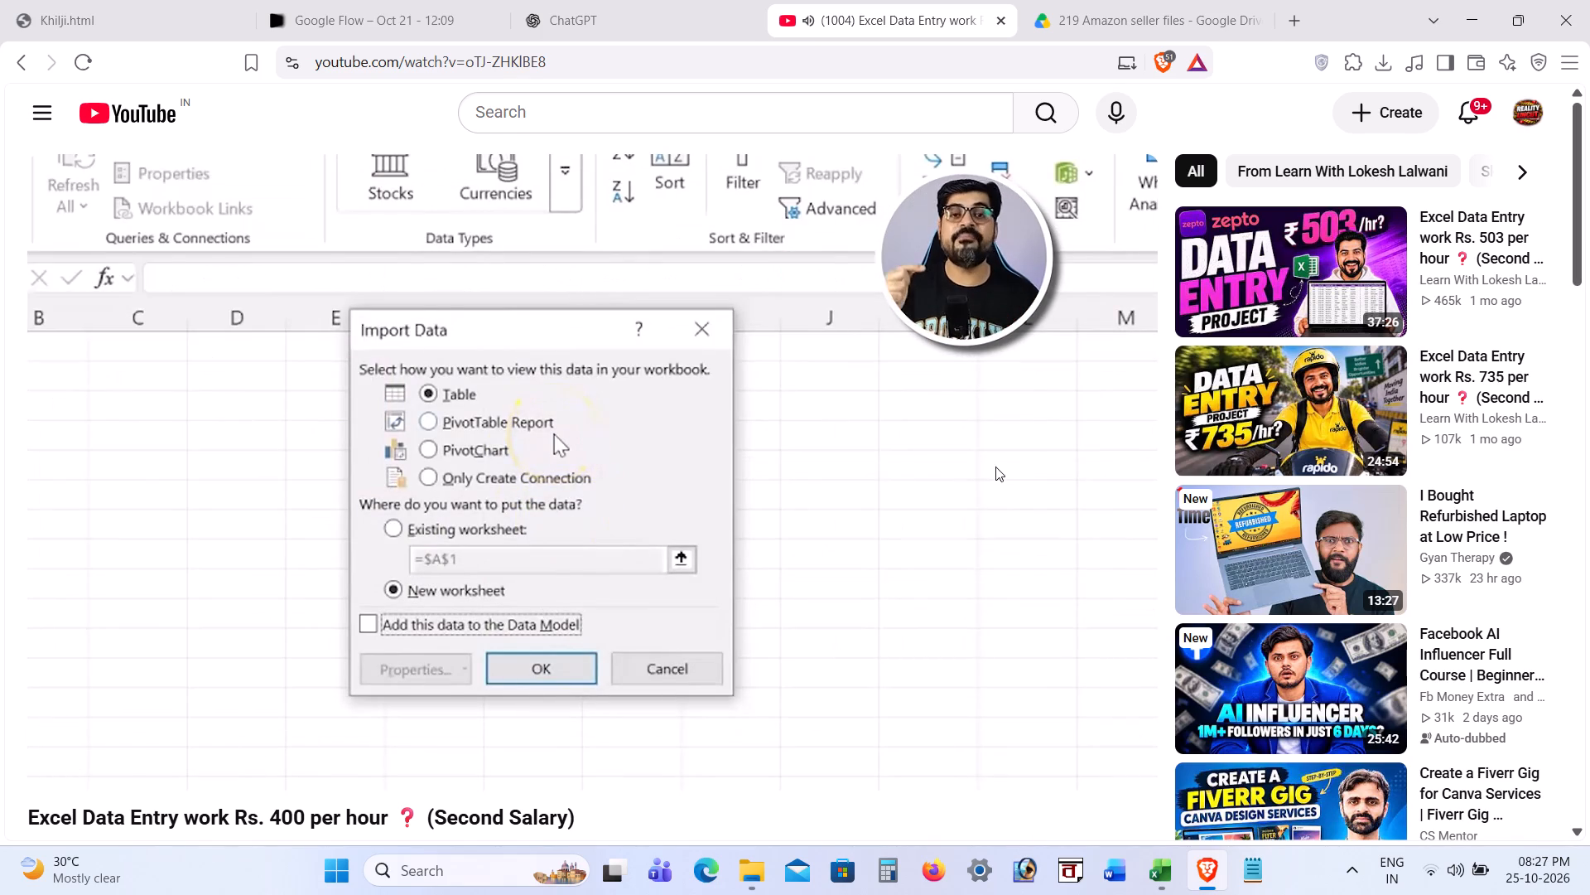
{"action": "left_click", "coordinate": [1155, 850]}
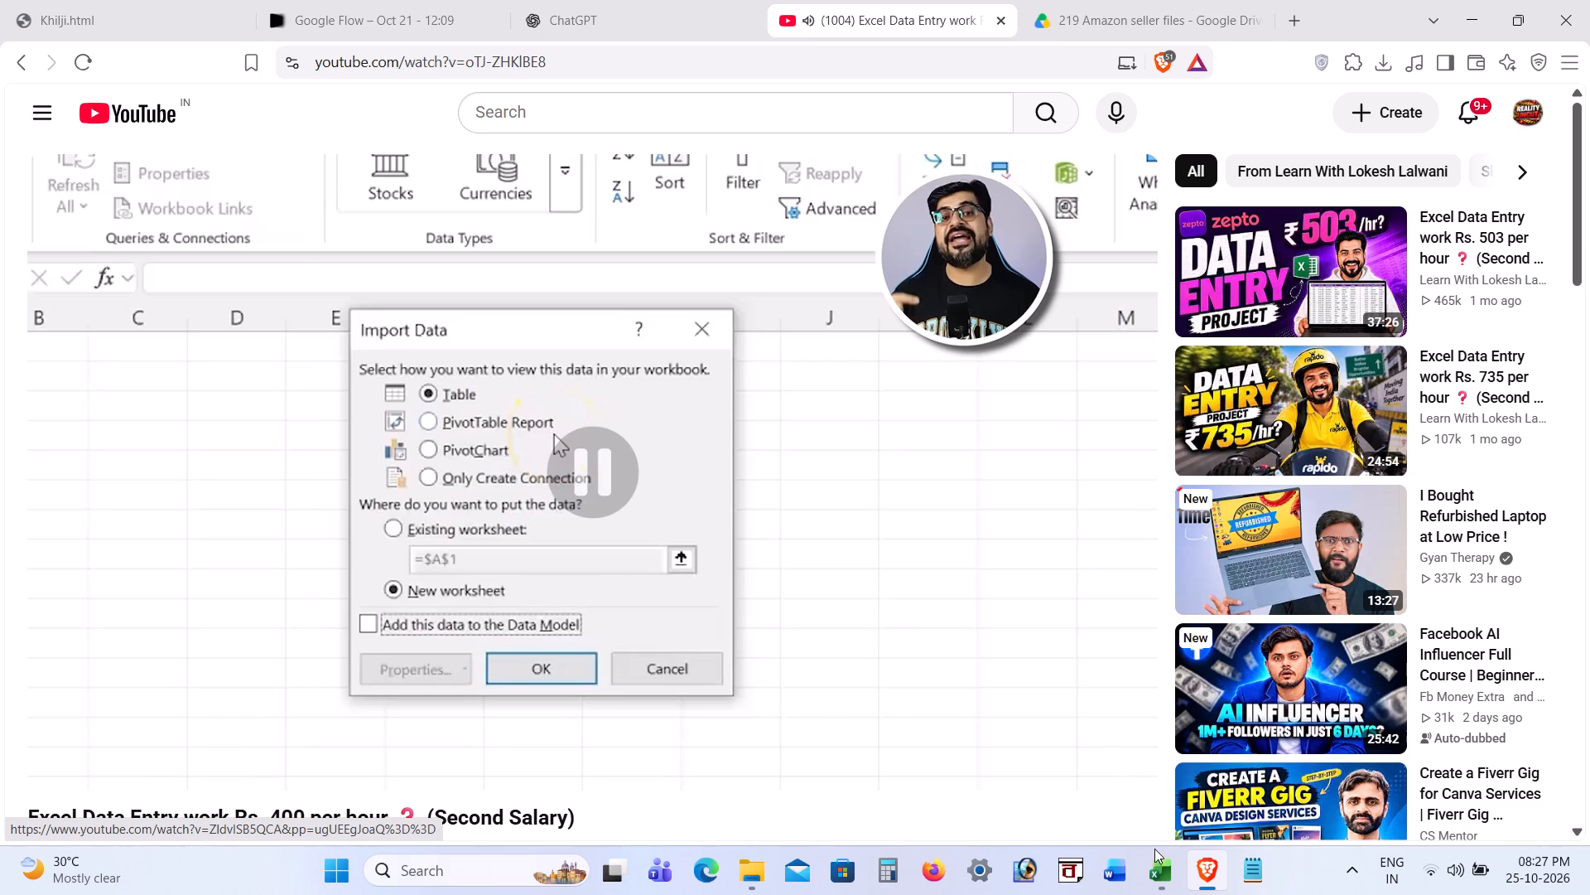
{"action": "left_click", "coordinate": [168, 106]}
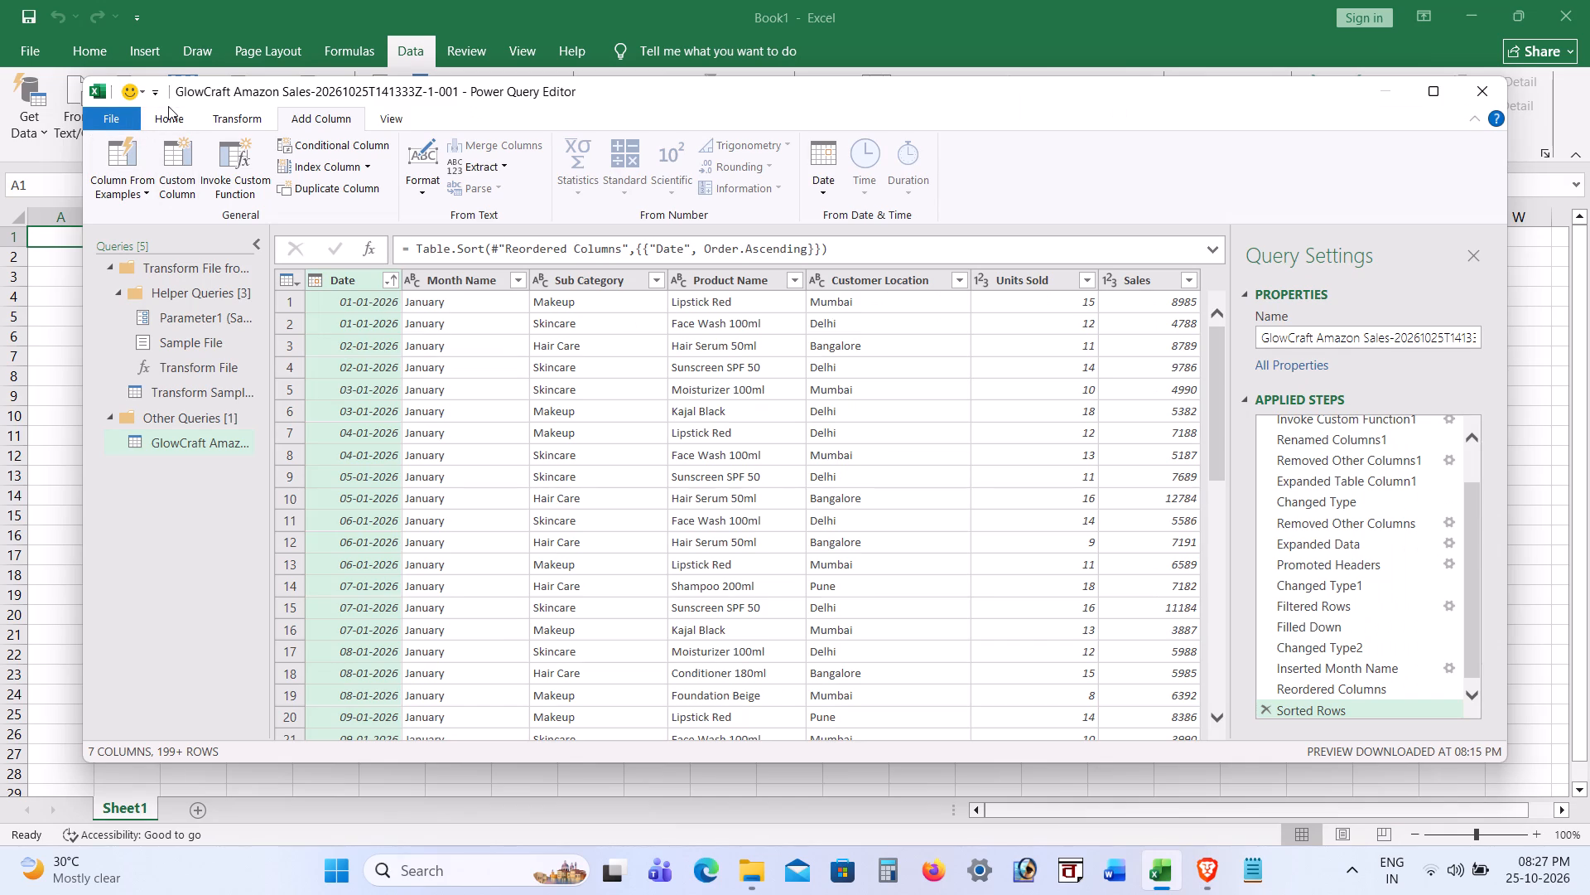
{"action": "left_click", "coordinate": [173, 119]}
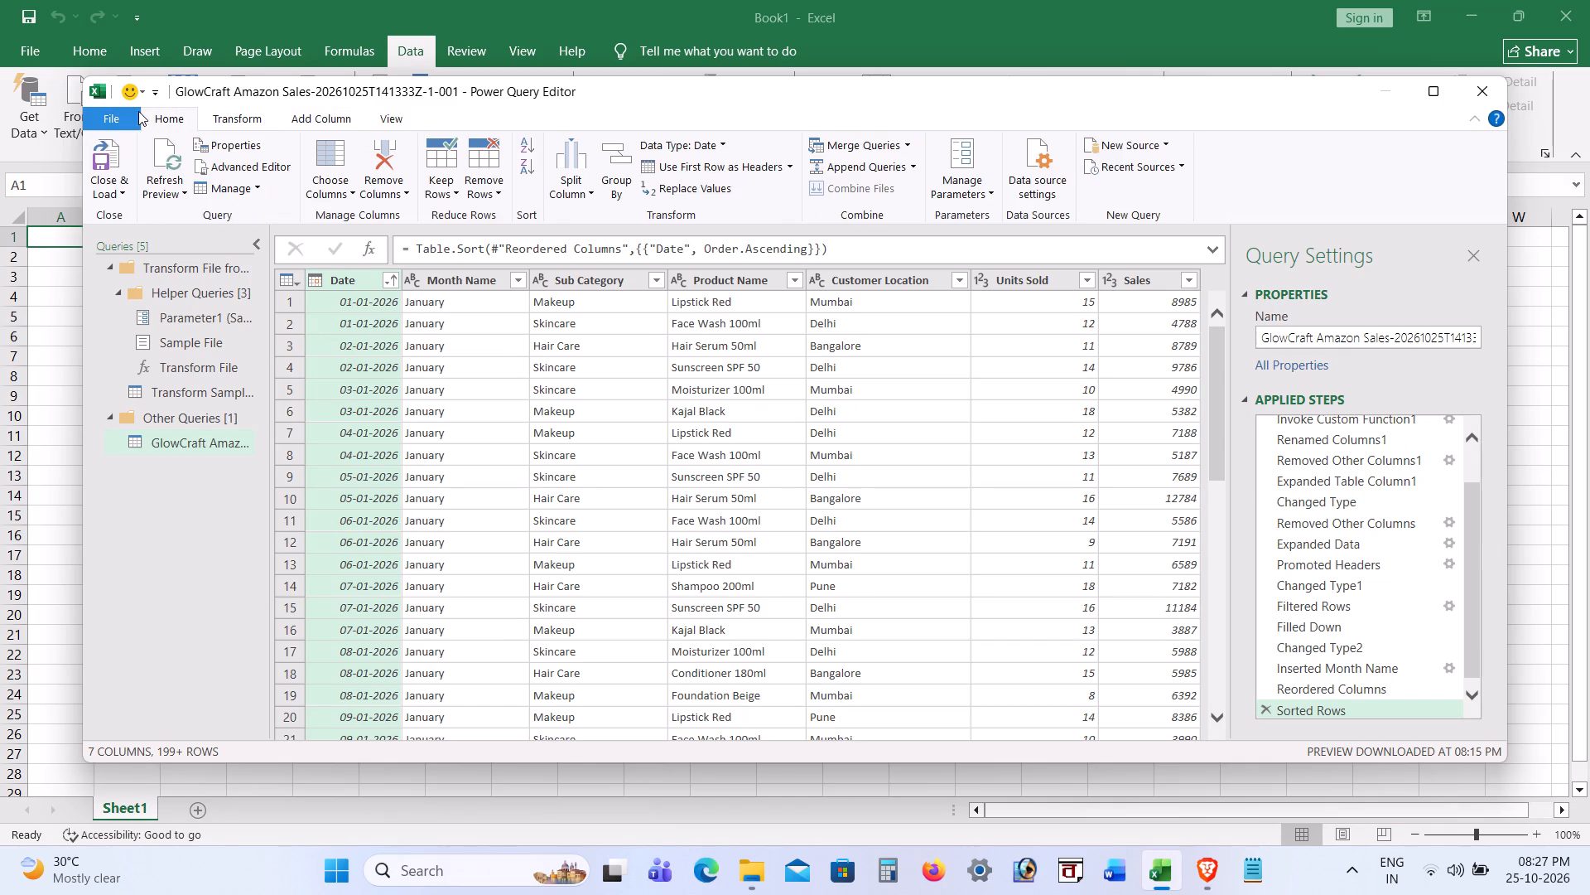
{"action": "left_click", "coordinate": [110, 111]}
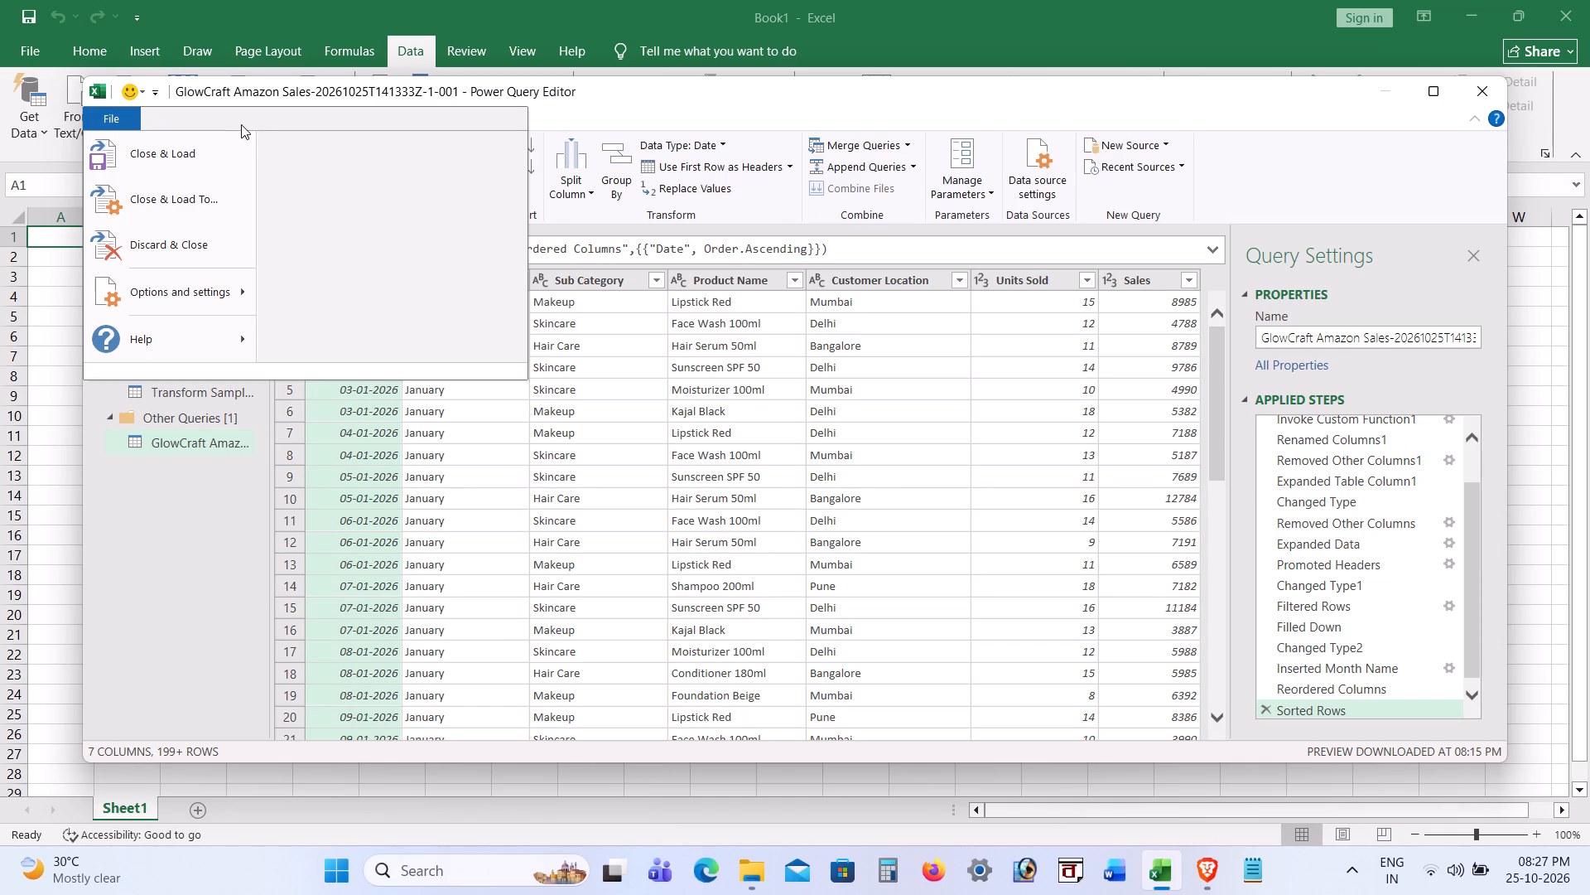
{"action": "left_click", "coordinate": [216, 534]}
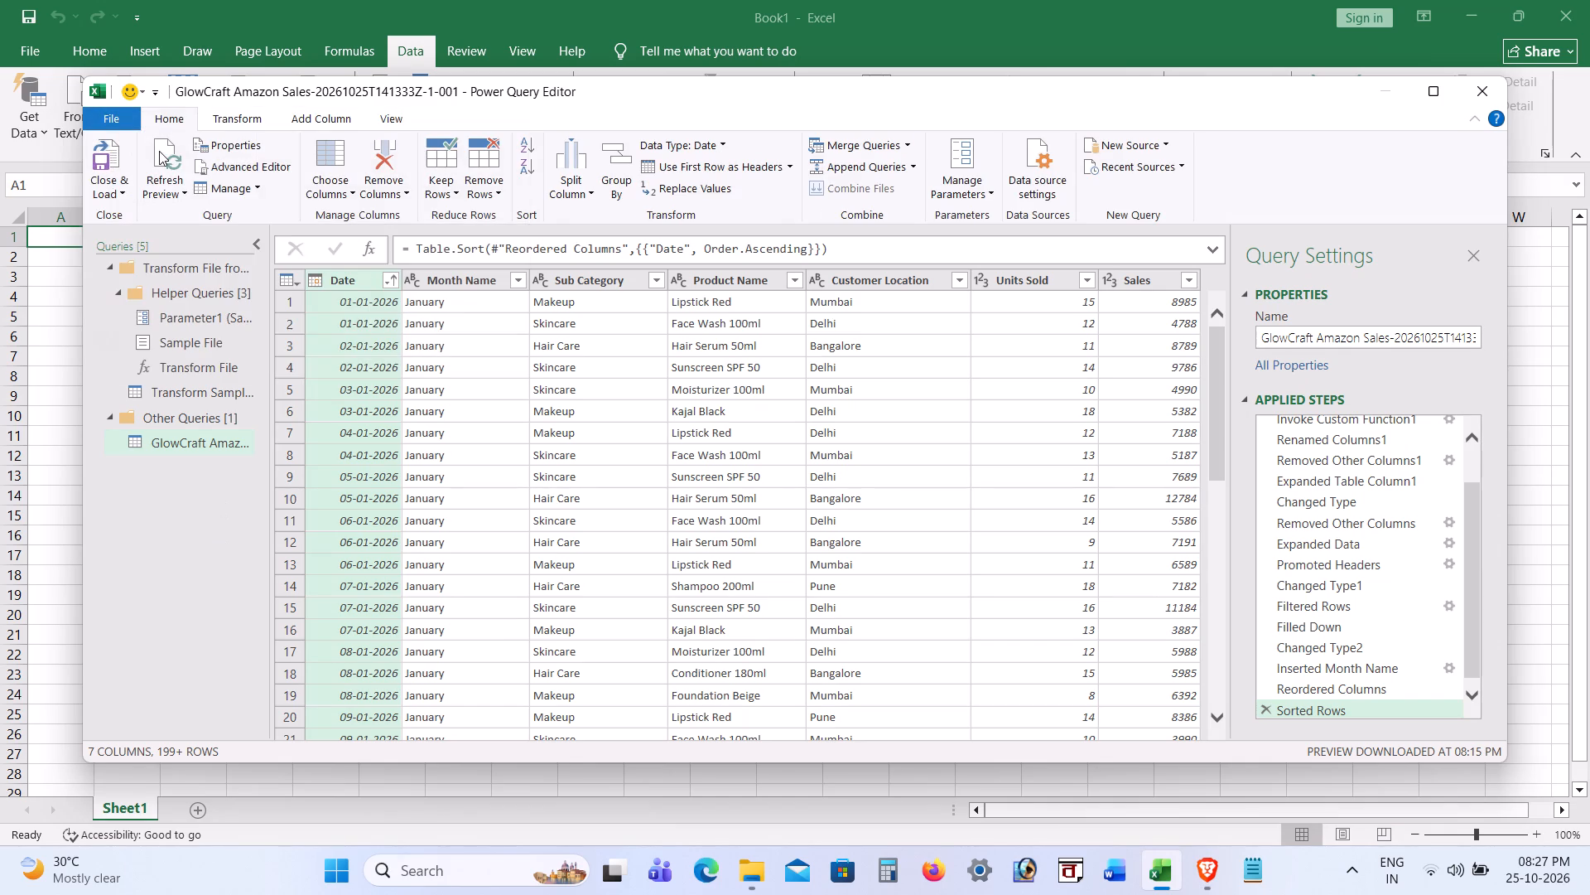
{"action": "left_click", "coordinate": [199, 119]}
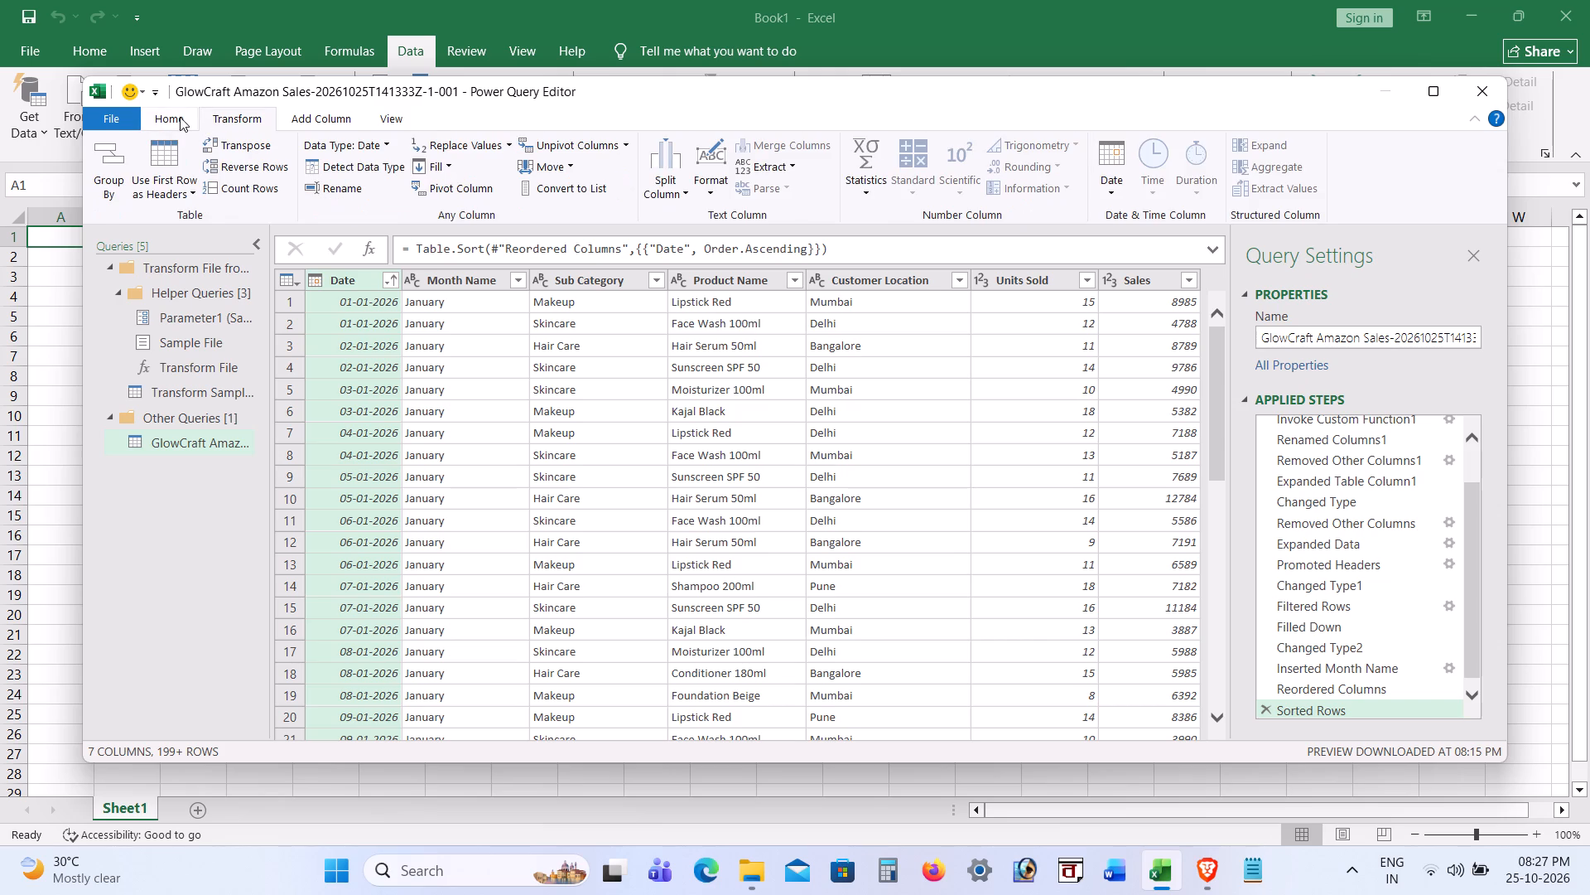
{"action": "left_click", "coordinate": [170, 116]}
{"action": "left_click", "coordinate": [107, 193]}
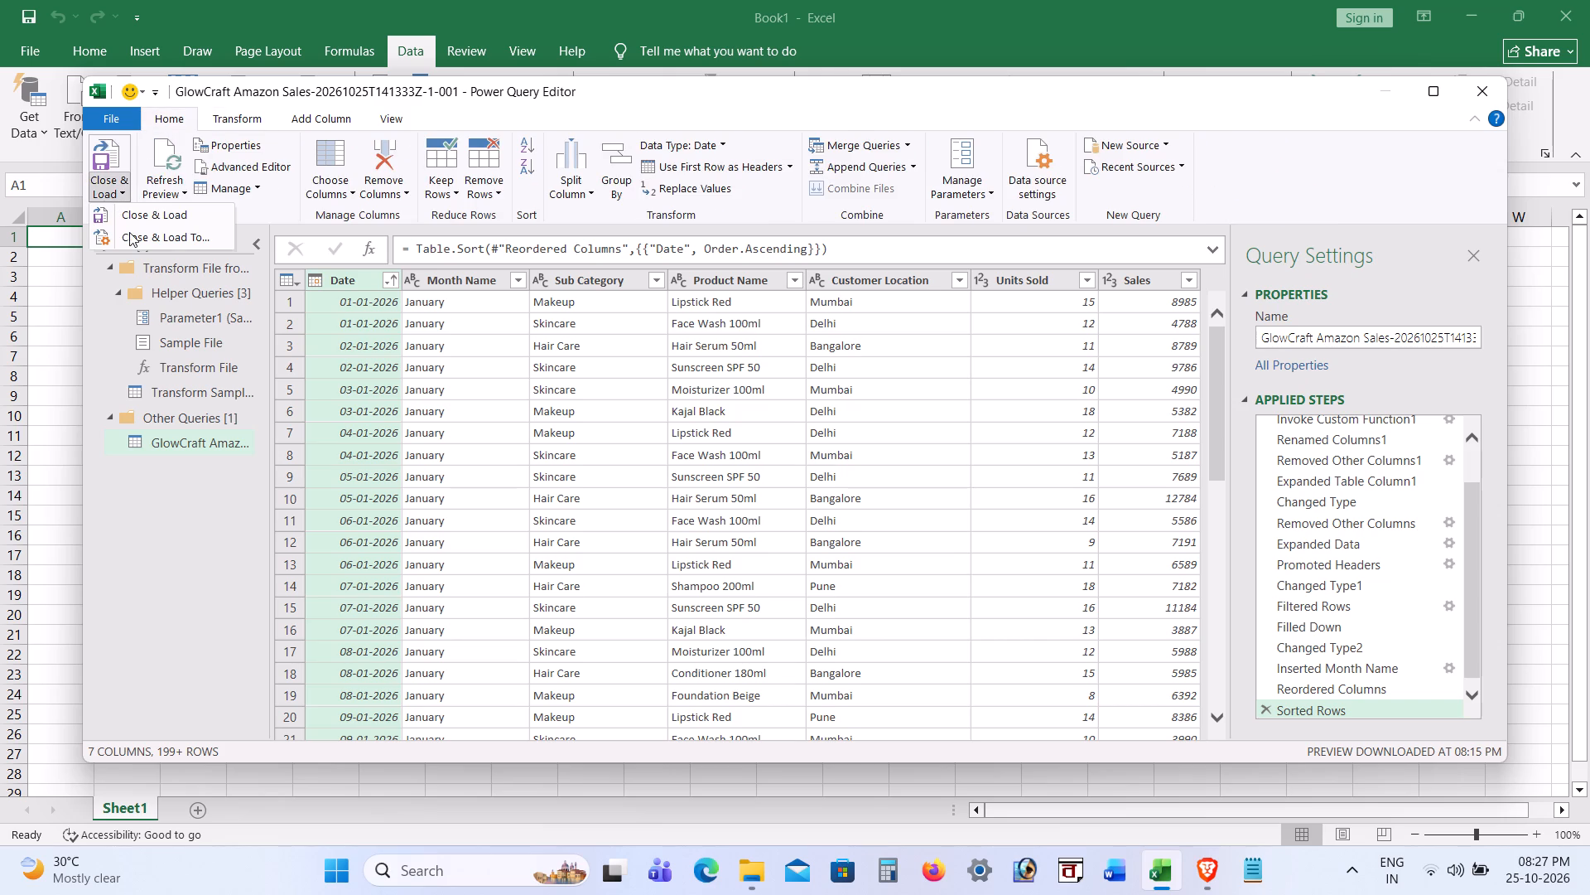
{"action": "left_click", "coordinate": [132, 235]}
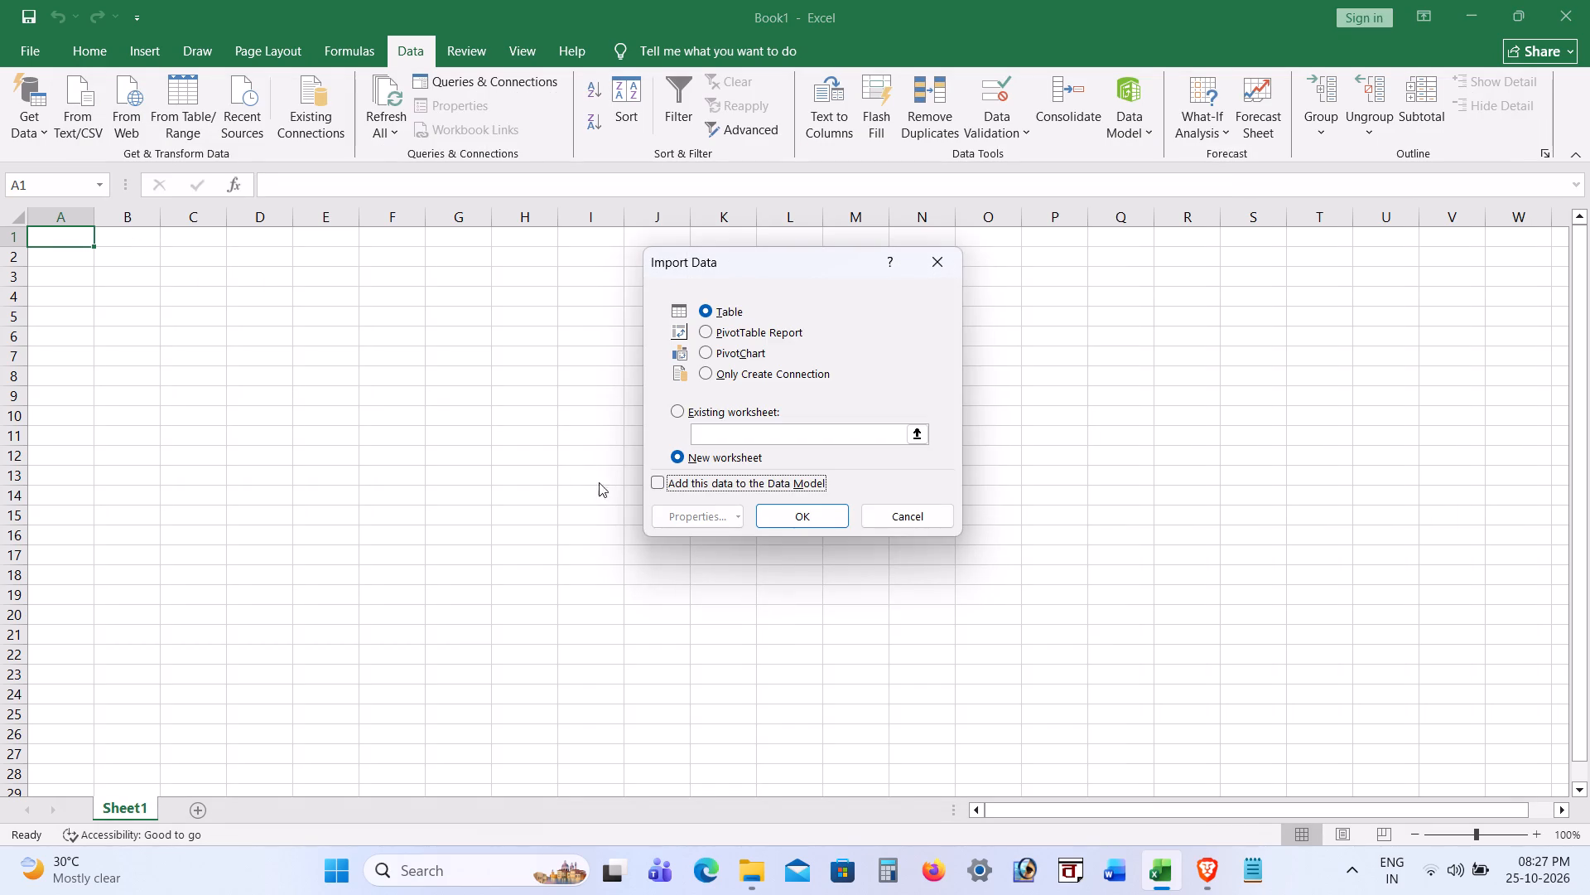
{"action": "left_click", "coordinate": [809, 522]}
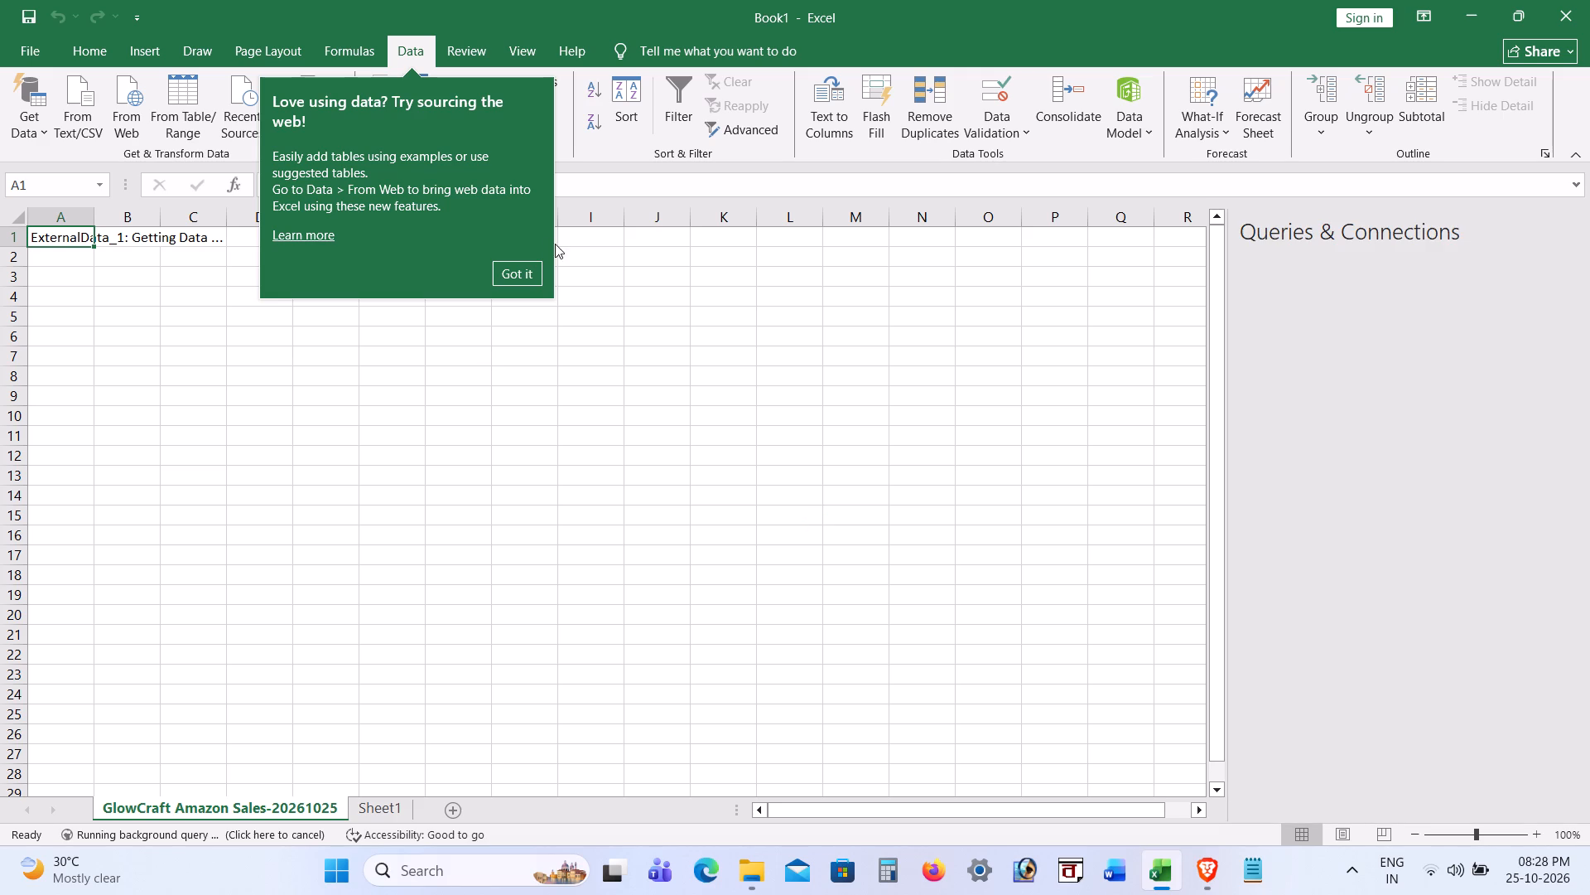
{"action": "left_click", "coordinate": [518, 267]}
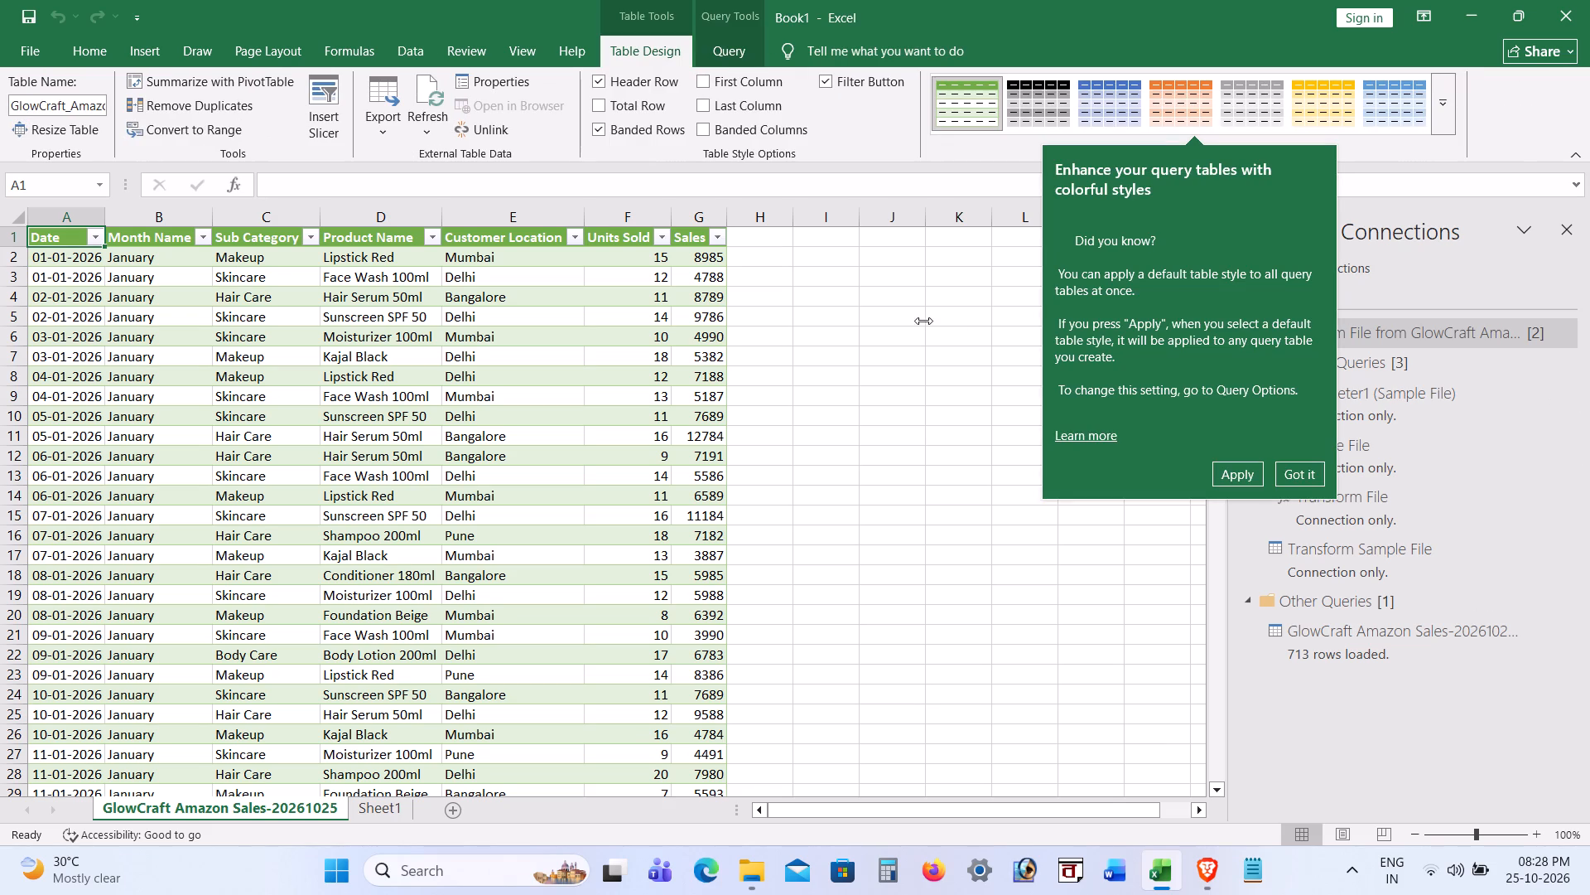
{"action": "left_click", "coordinate": [1292, 474]}
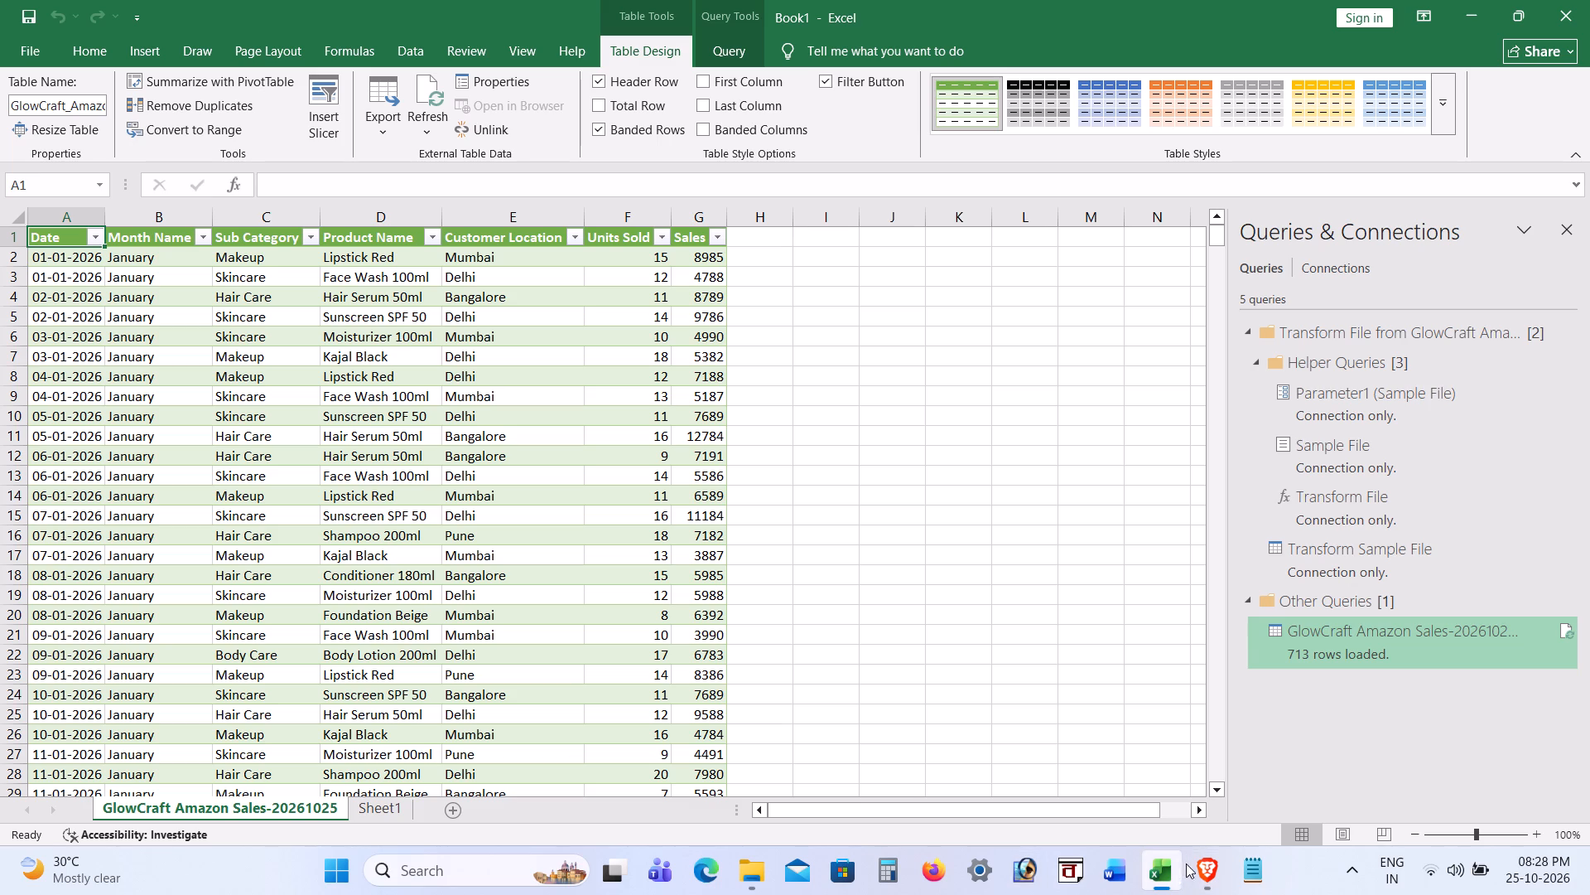
Skip the tutorial video in the browser ahead to 21:42 and on to about 22:07 to examine what comes after loading the data.
{"action": "left_click", "coordinate": [1209, 864]}
{"action": "left_click_drag", "start_coordinate": [622, 720], "coordinate": [909, 549]}
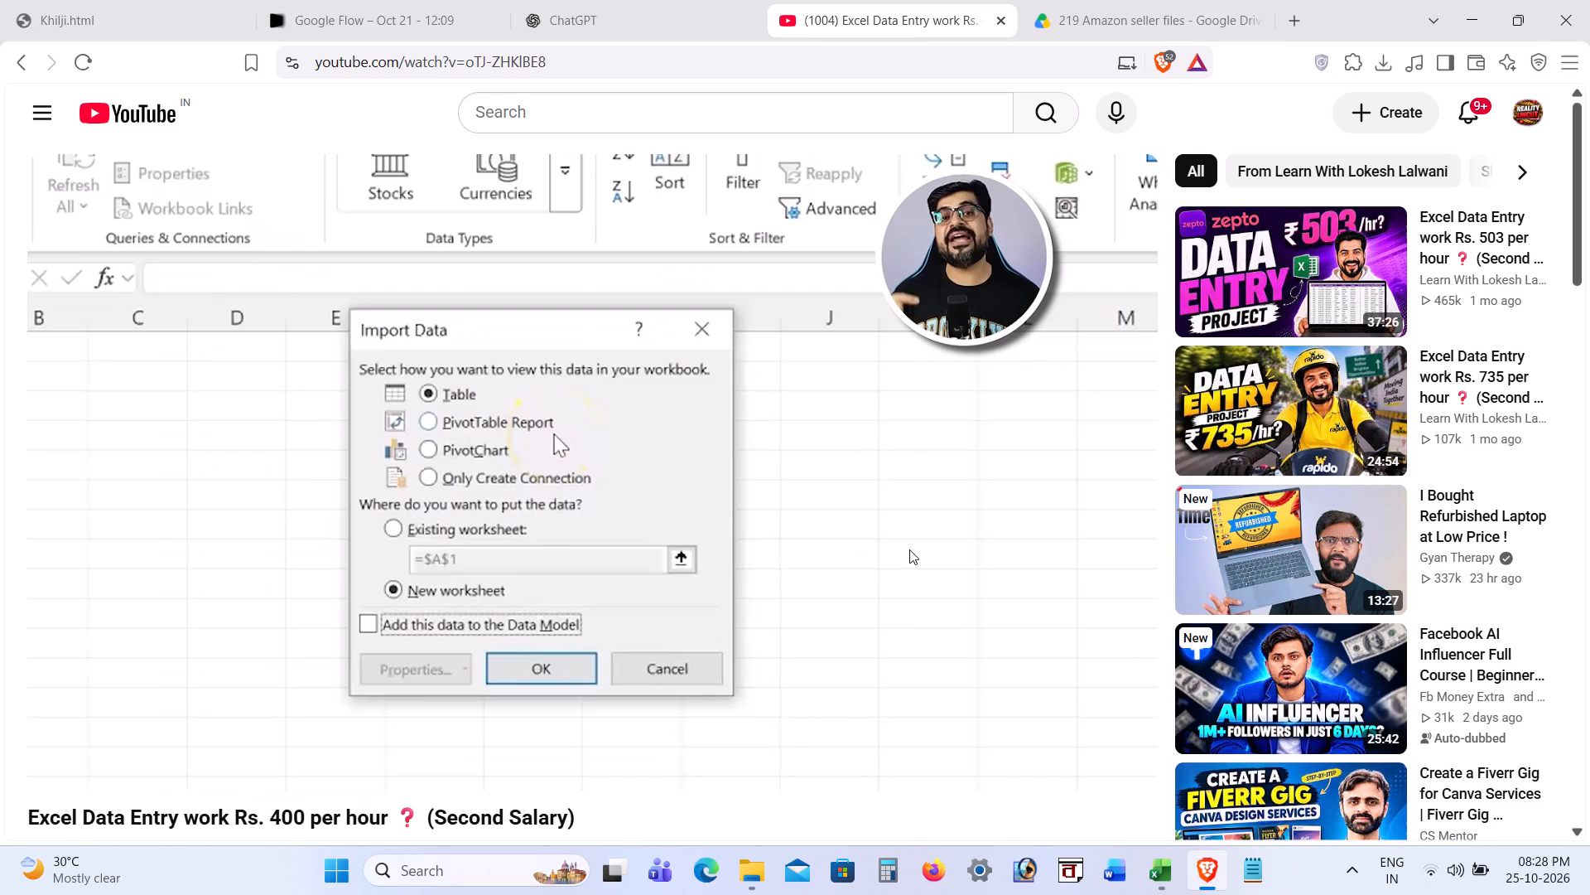
{"action": "left_click_drag", "start_coordinate": [909, 549], "coordinate": [849, 602]}
{"action": "left_click", "coordinate": [849, 602]}
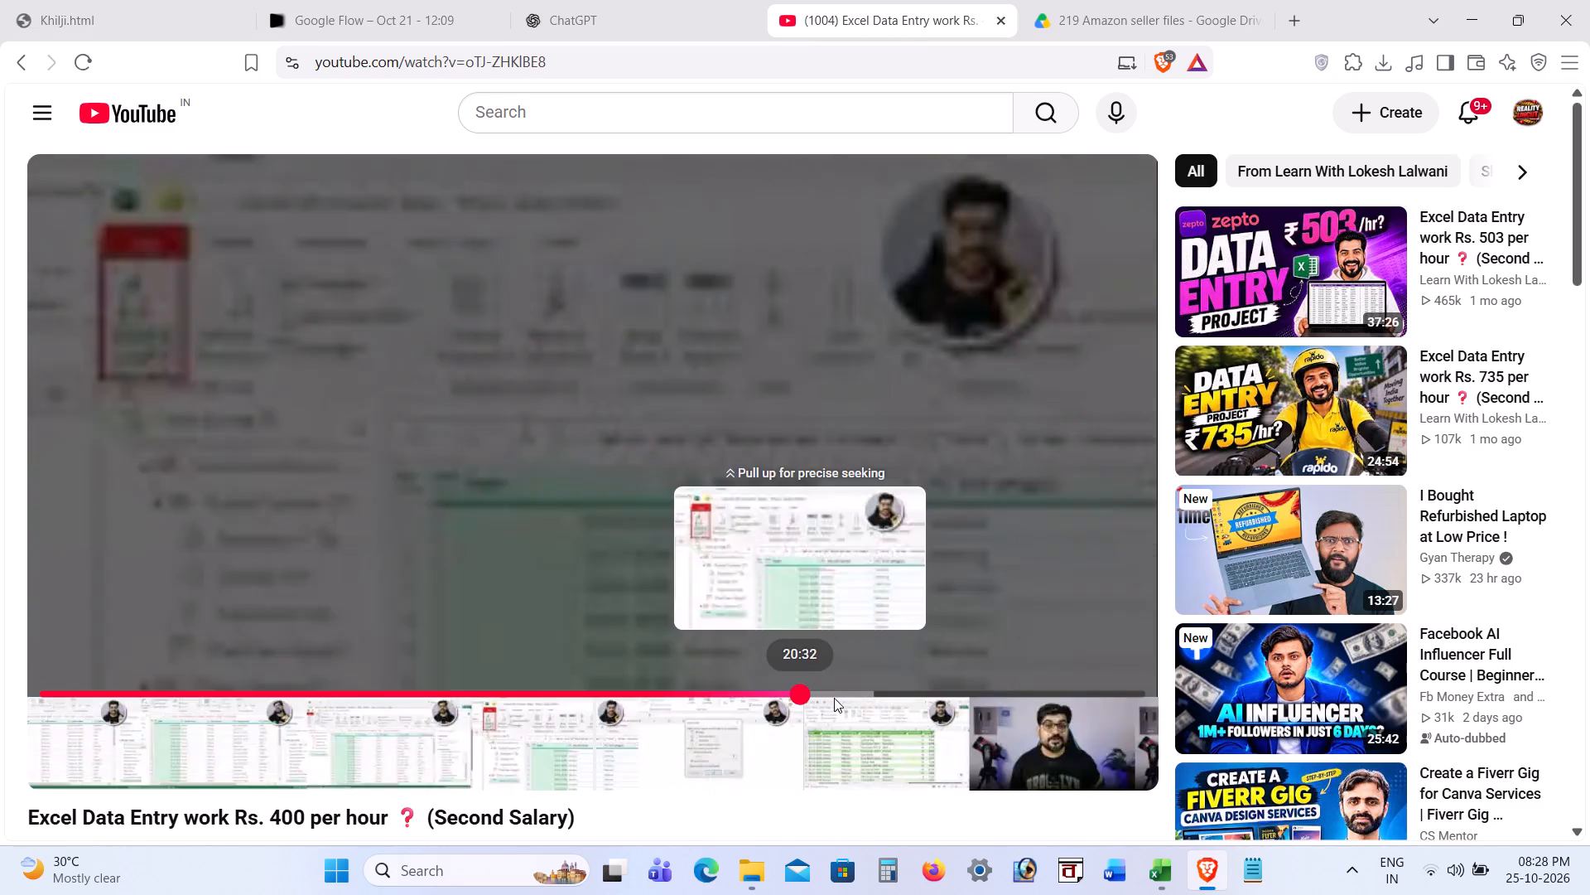
{"action": "left_click", "coordinate": [844, 695]}
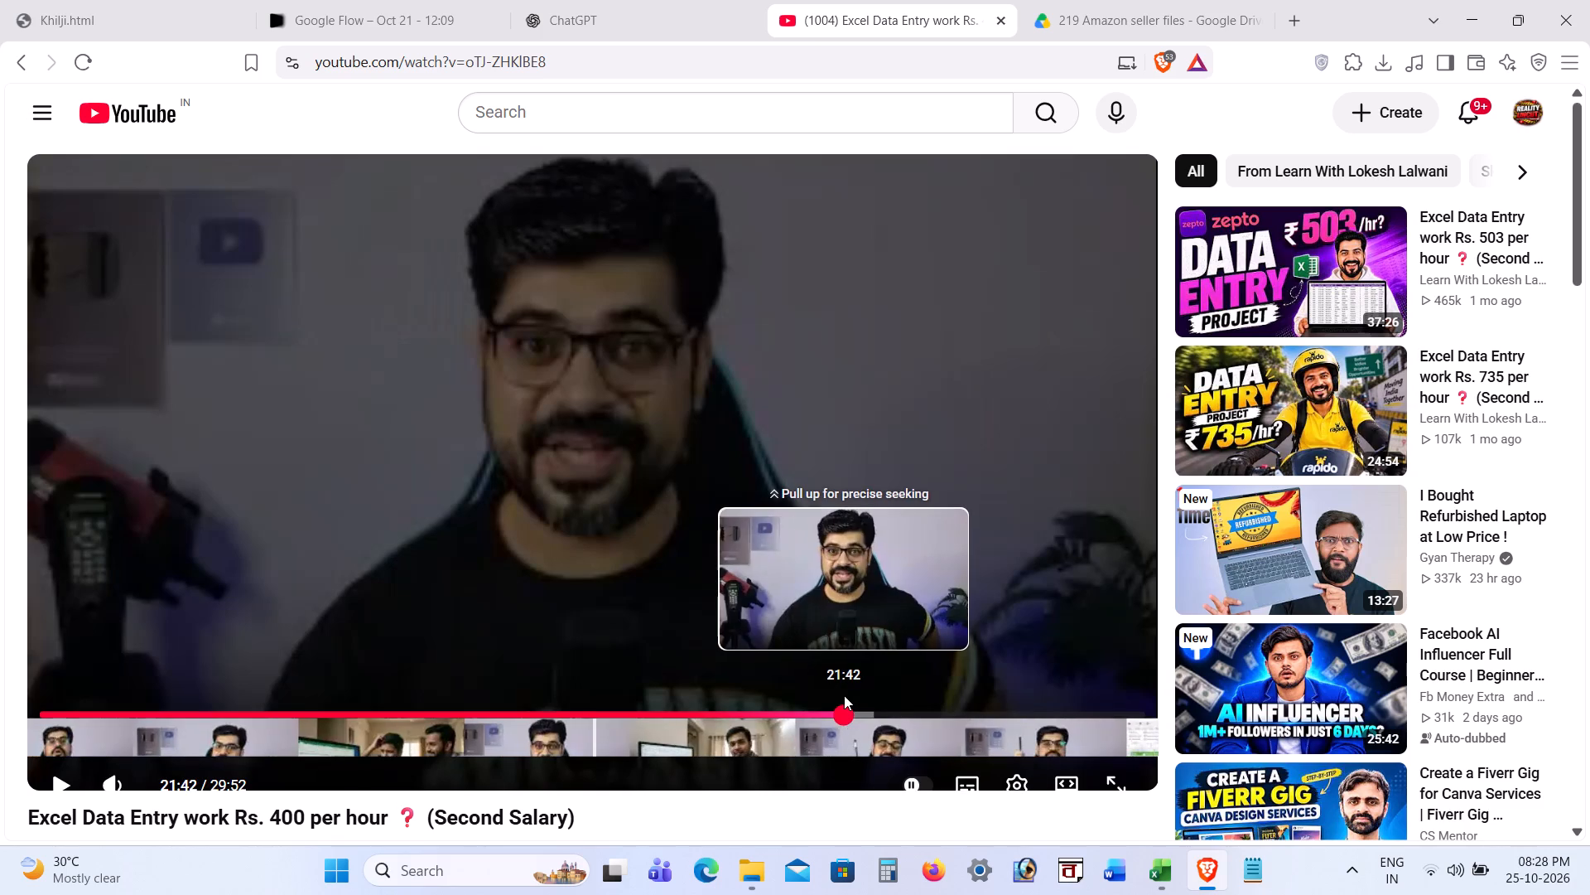
{"action": "left_click", "coordinate": [690, 472]}
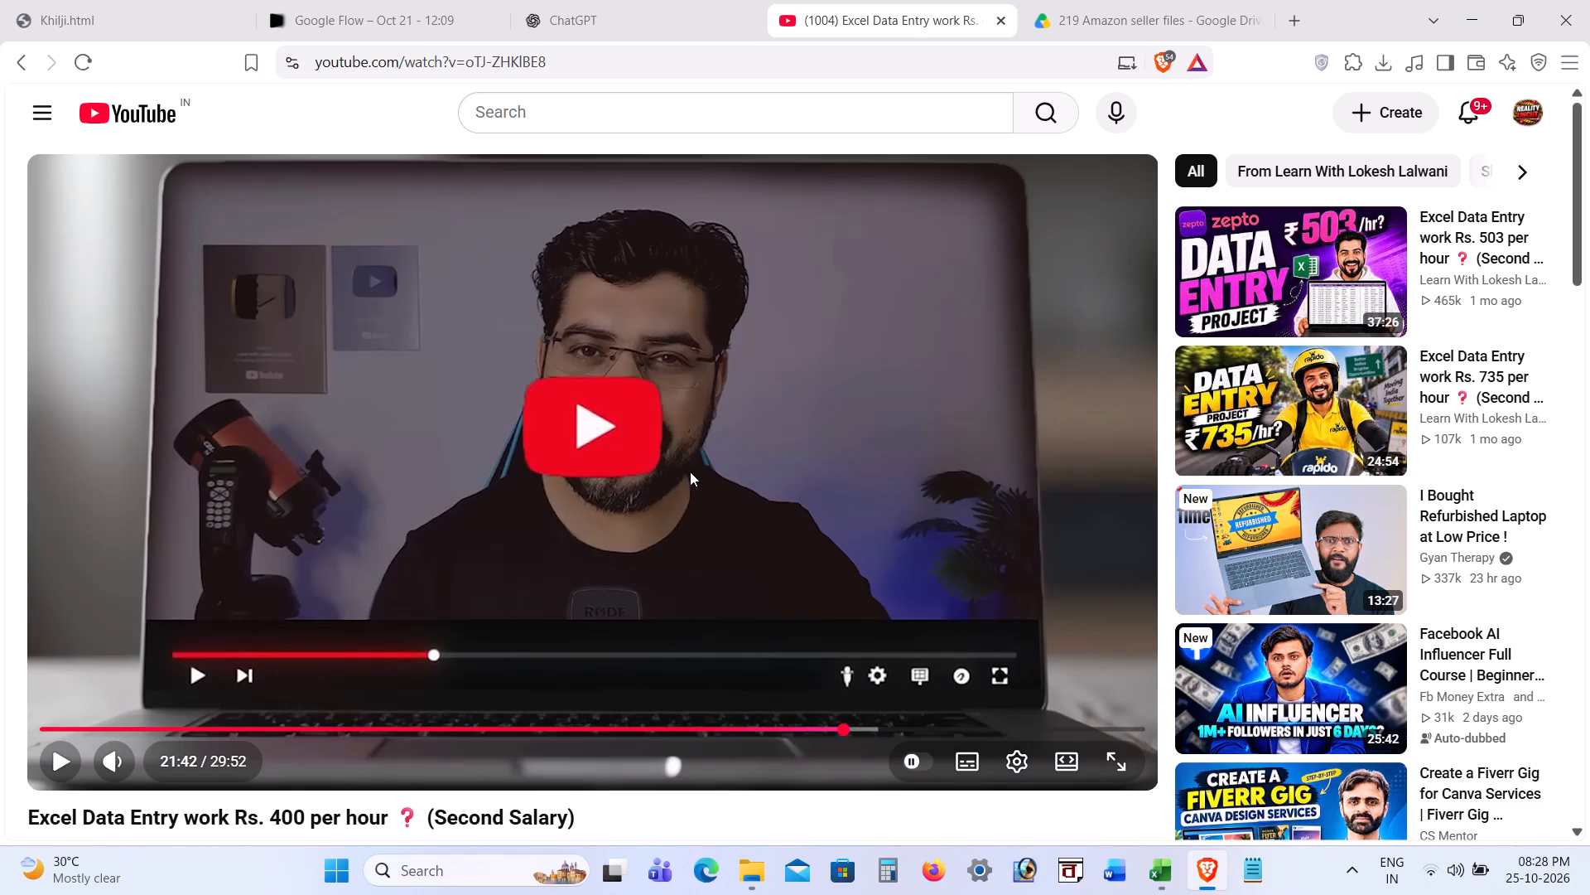
{"action": "left_click", "coordinate": [690, 472]}
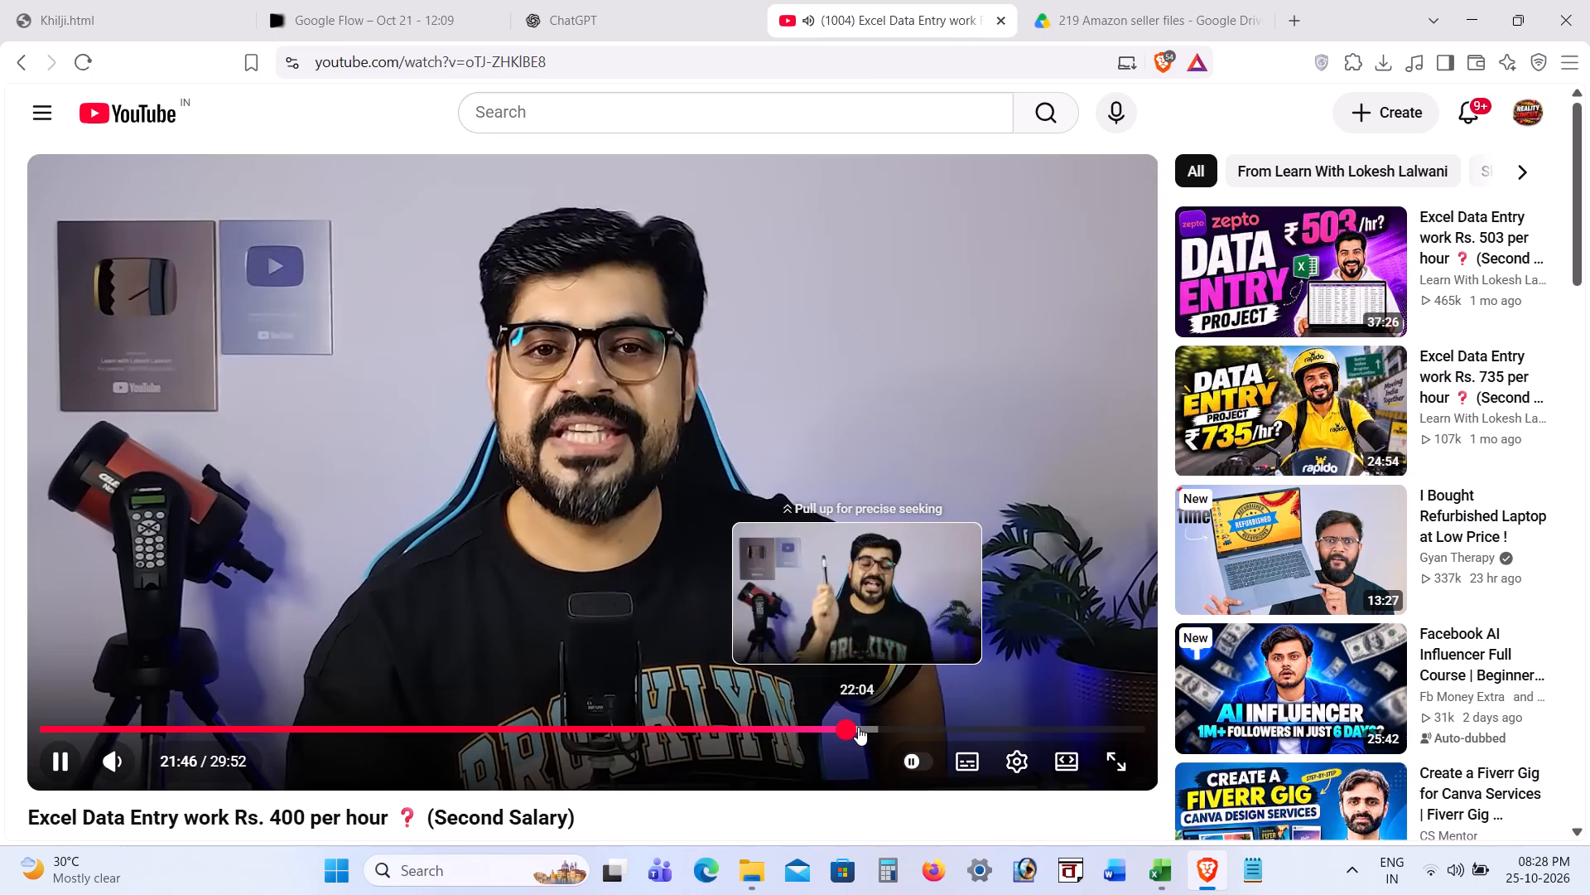
{"action": "left_click", "coordinate": [860, 727]}
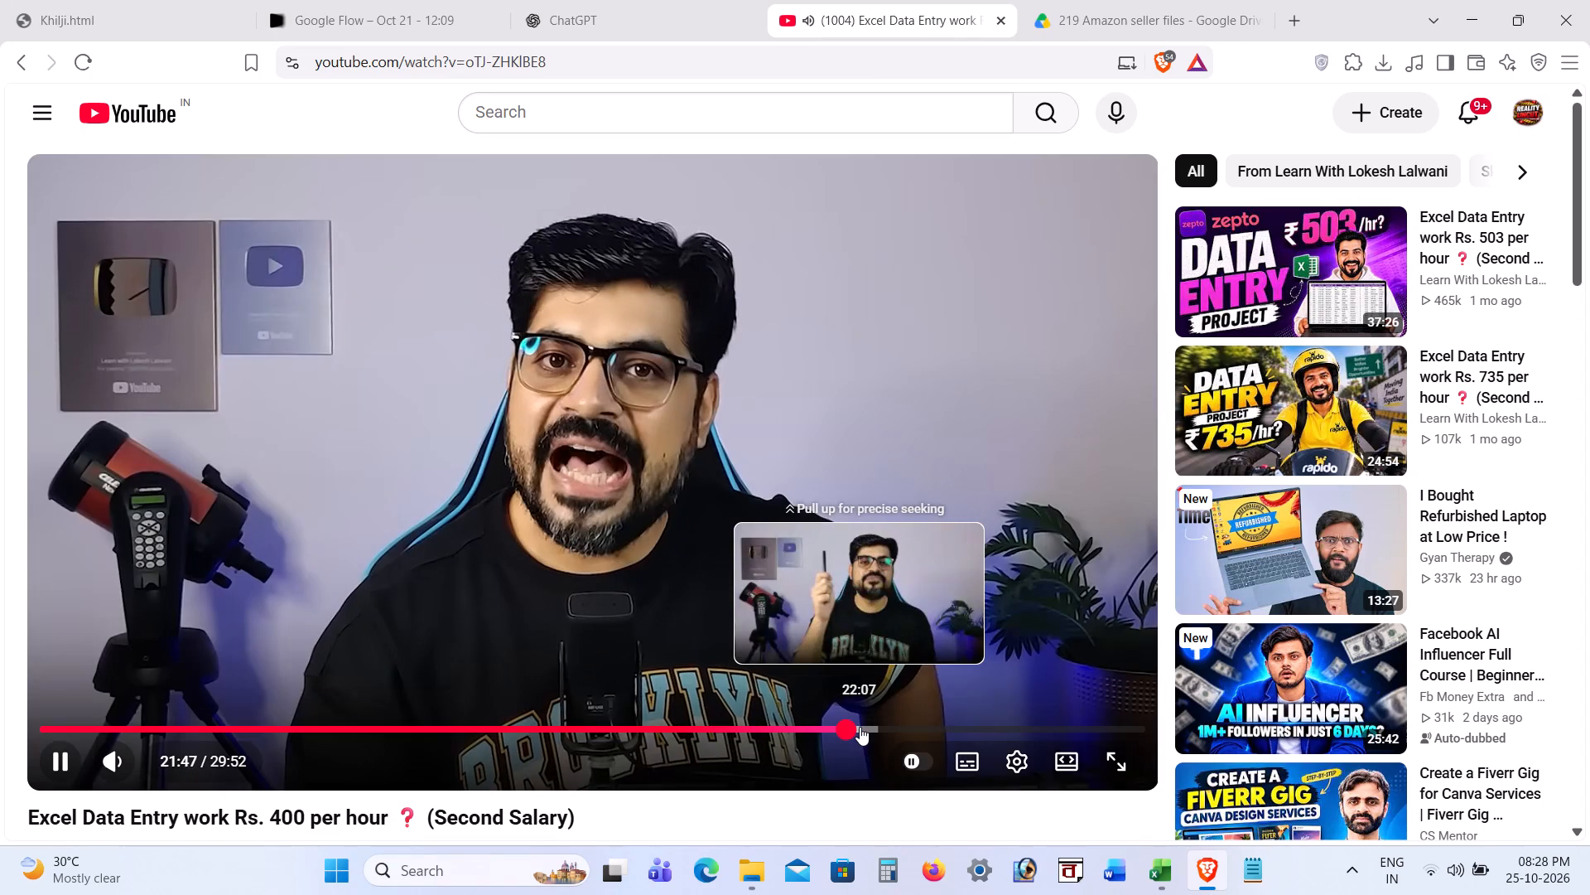